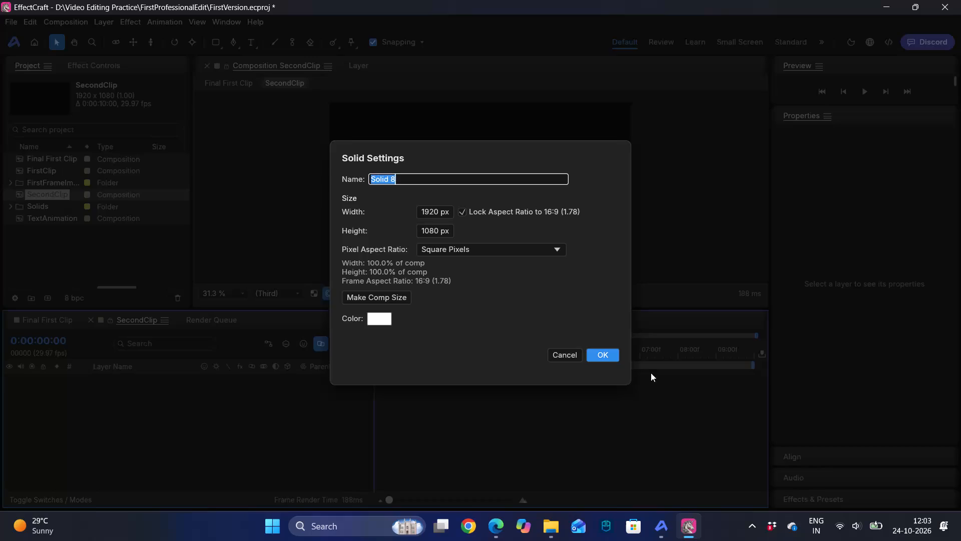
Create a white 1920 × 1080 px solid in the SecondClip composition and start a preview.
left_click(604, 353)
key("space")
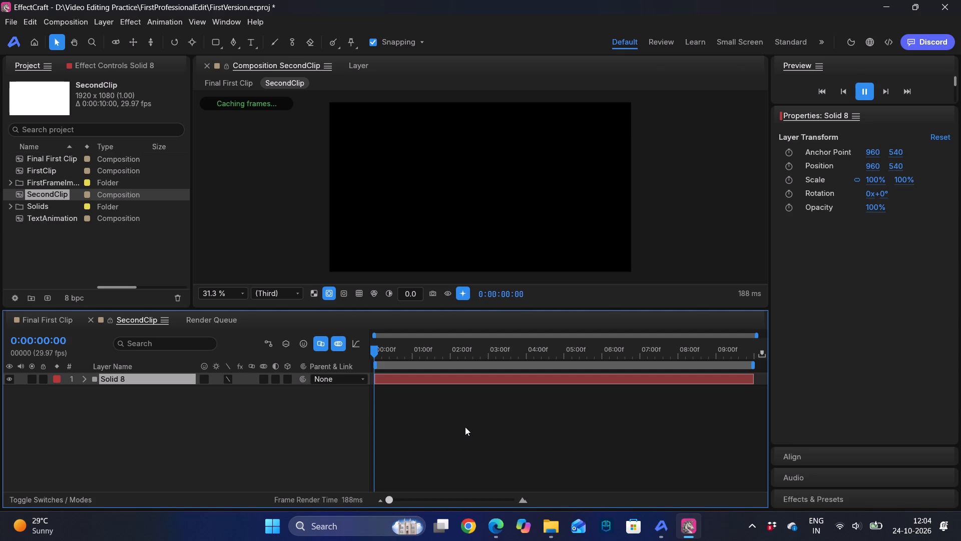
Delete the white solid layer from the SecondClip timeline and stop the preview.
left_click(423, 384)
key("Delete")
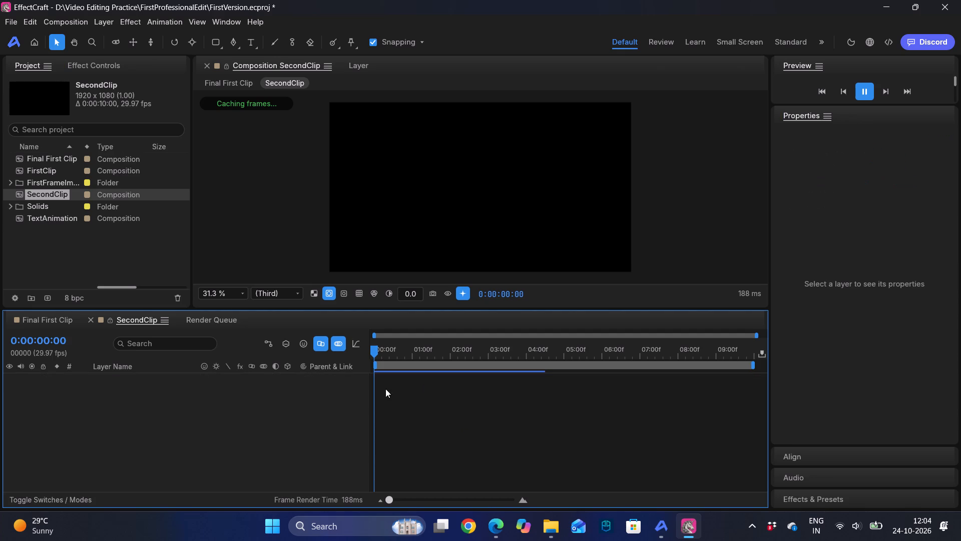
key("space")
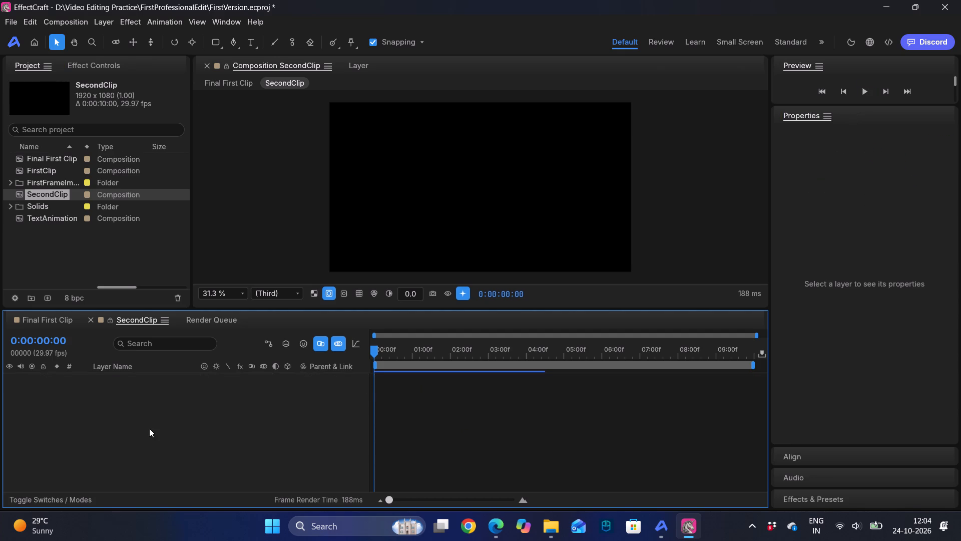
Delete the SecondClip composition from the project.
left_click(46, 197)
key("Delete")
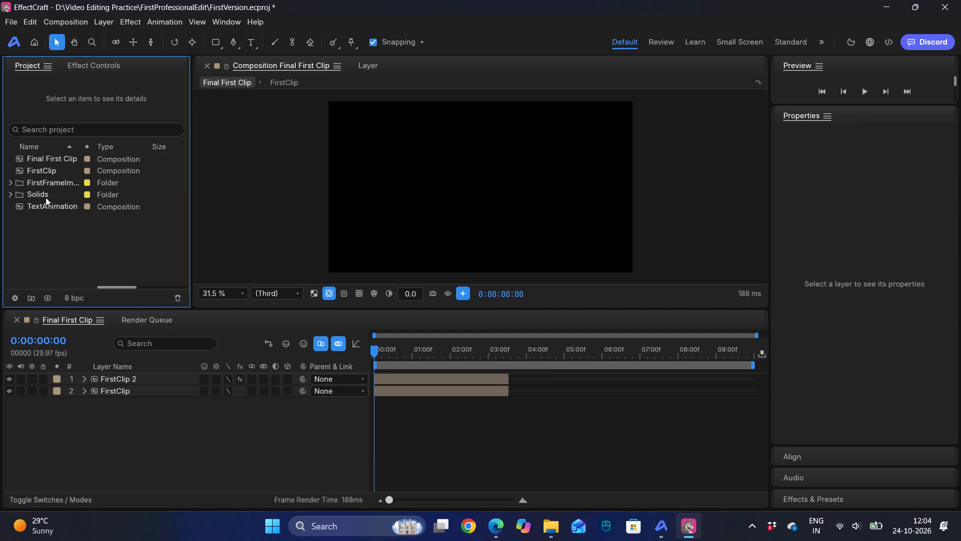
left_click(117, 233)
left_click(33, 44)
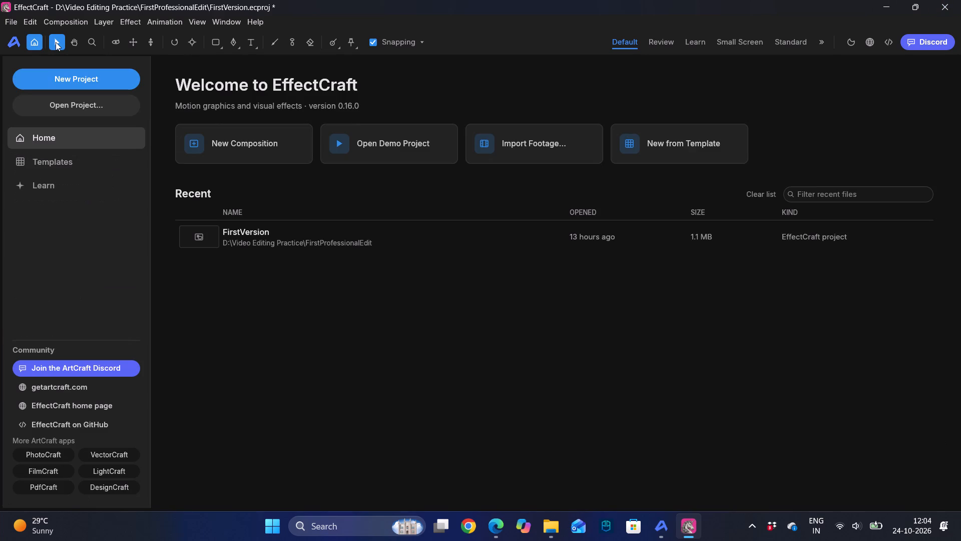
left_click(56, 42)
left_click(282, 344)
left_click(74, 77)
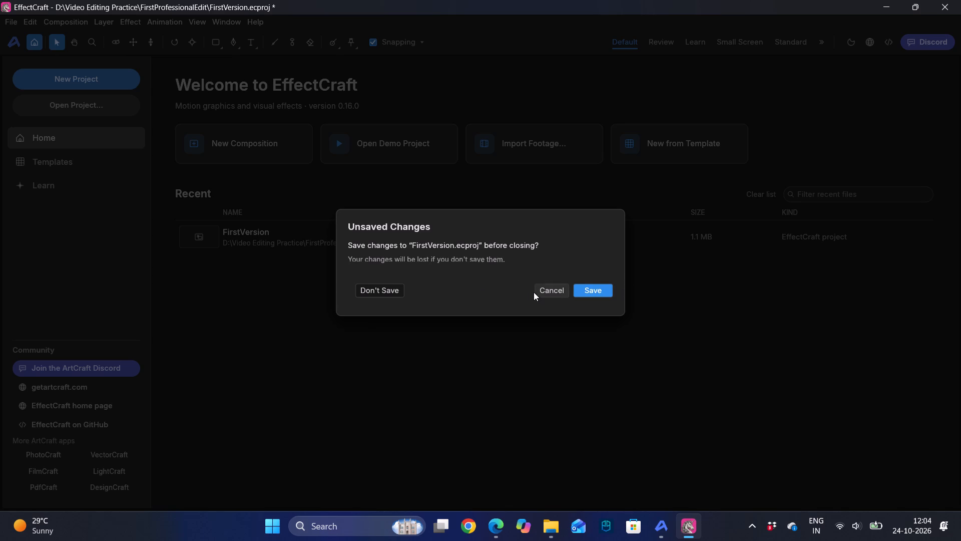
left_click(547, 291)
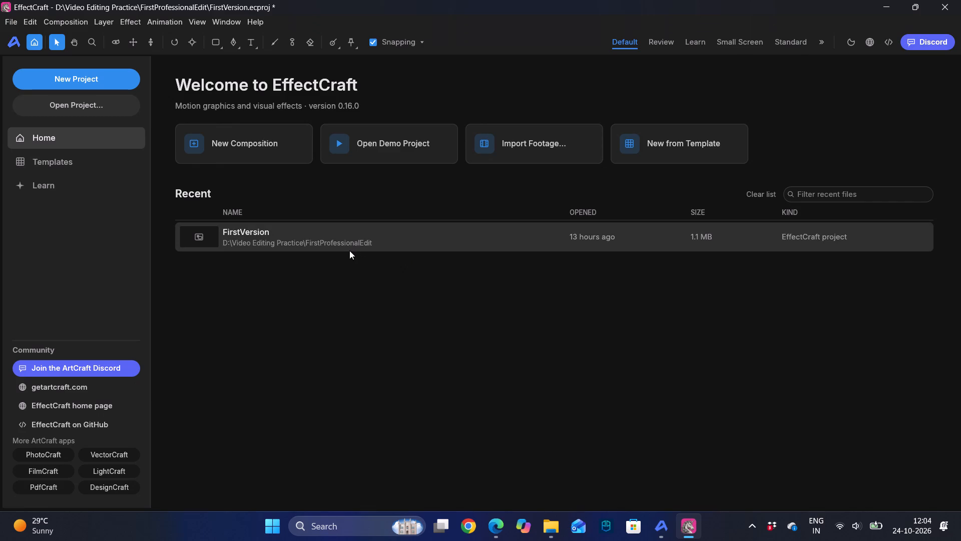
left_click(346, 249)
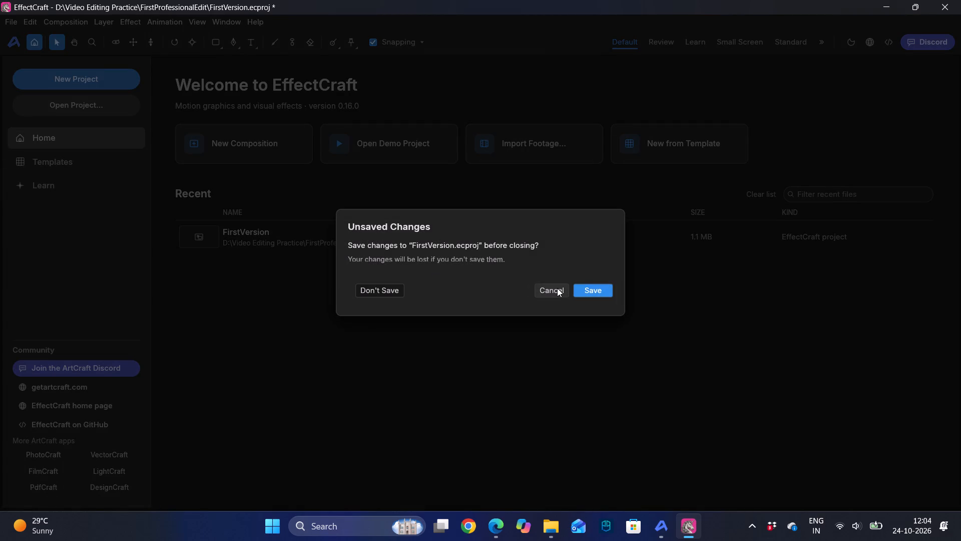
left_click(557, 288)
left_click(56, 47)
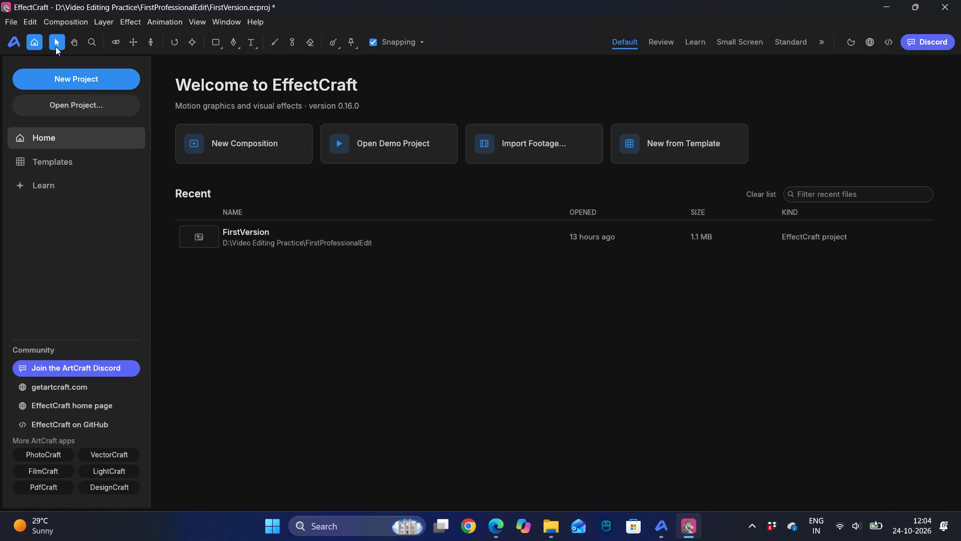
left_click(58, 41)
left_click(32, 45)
Check the render queue for the Final First Clip render.
left_click(134, 316)
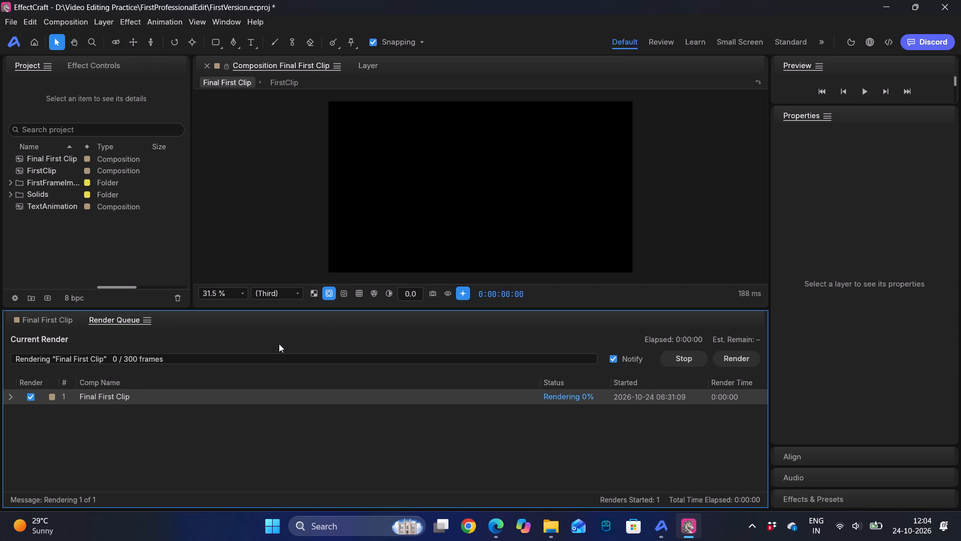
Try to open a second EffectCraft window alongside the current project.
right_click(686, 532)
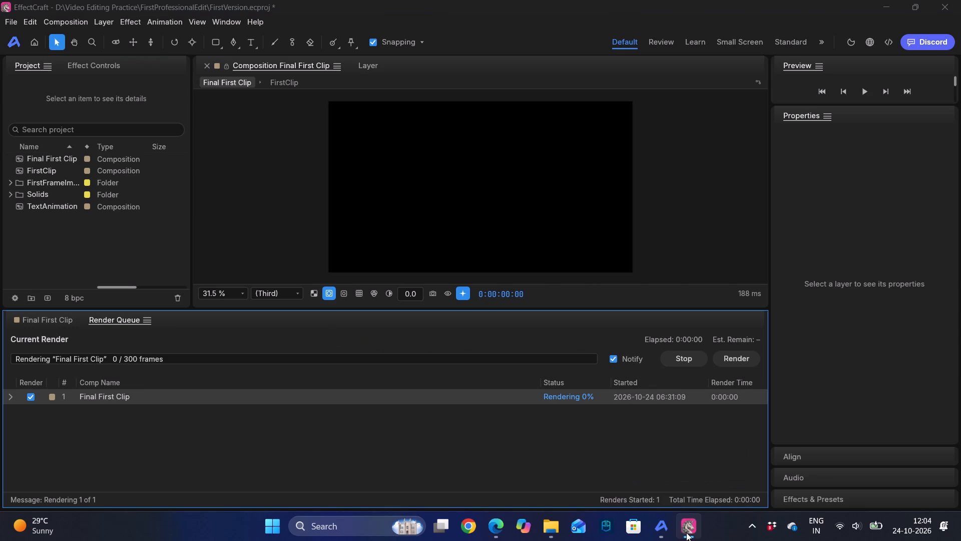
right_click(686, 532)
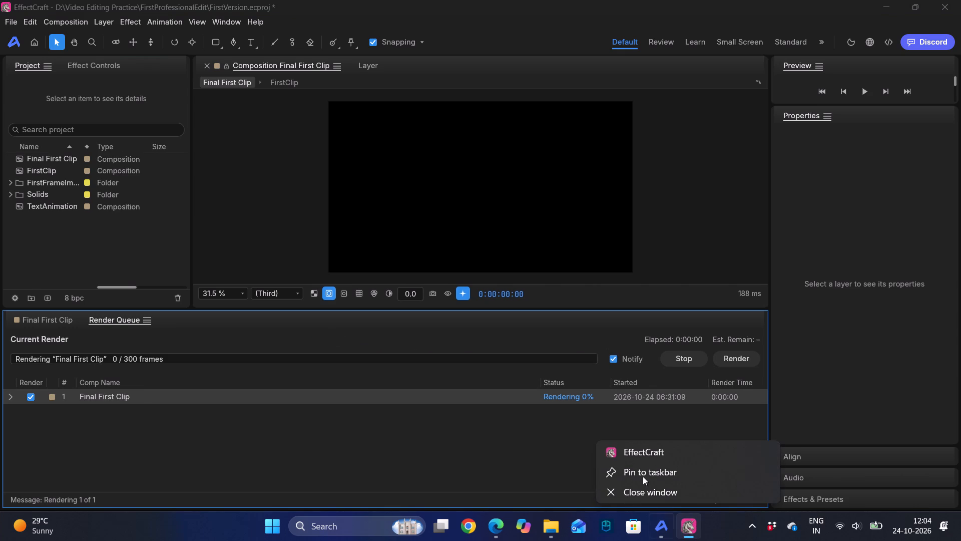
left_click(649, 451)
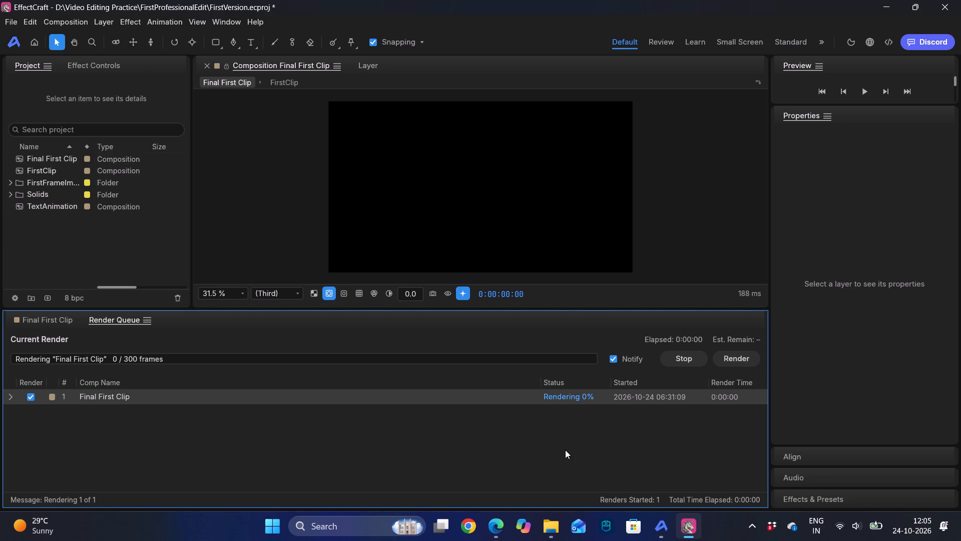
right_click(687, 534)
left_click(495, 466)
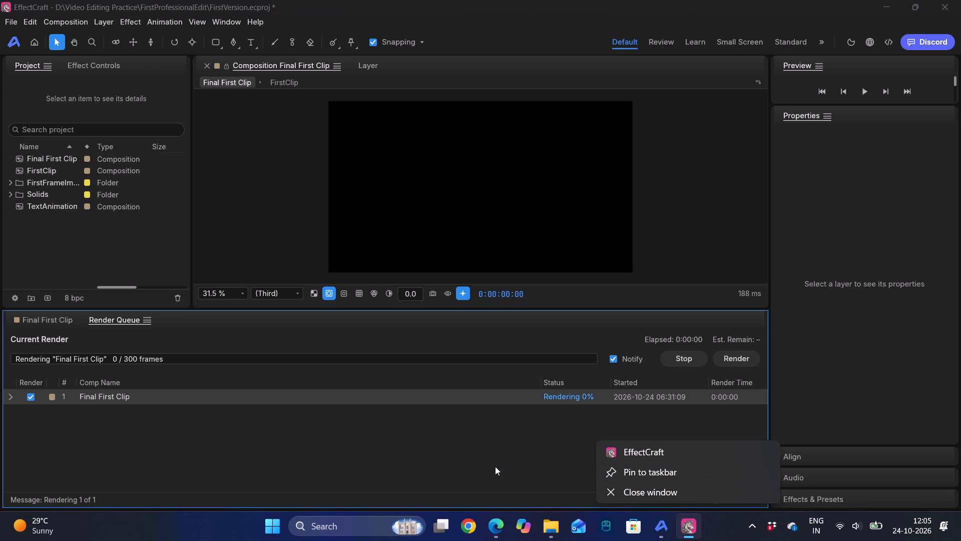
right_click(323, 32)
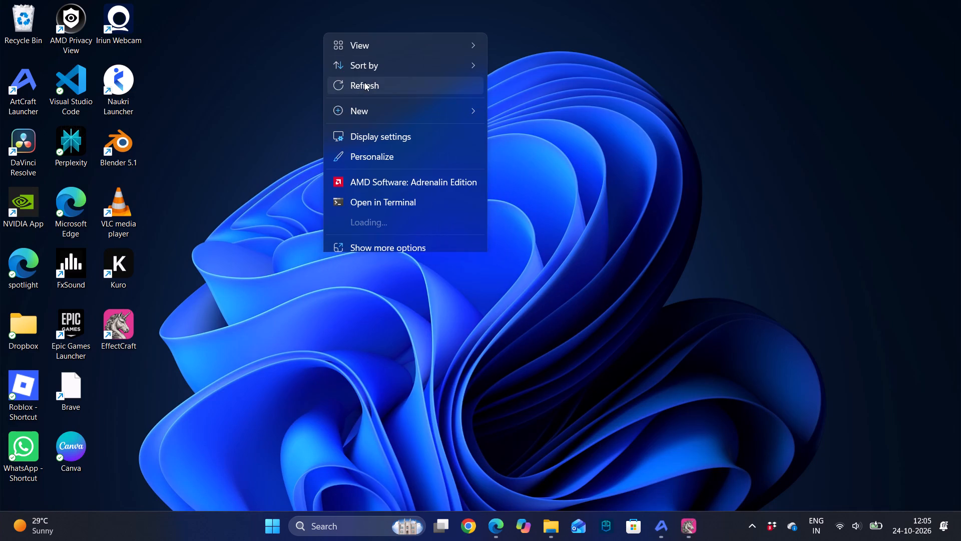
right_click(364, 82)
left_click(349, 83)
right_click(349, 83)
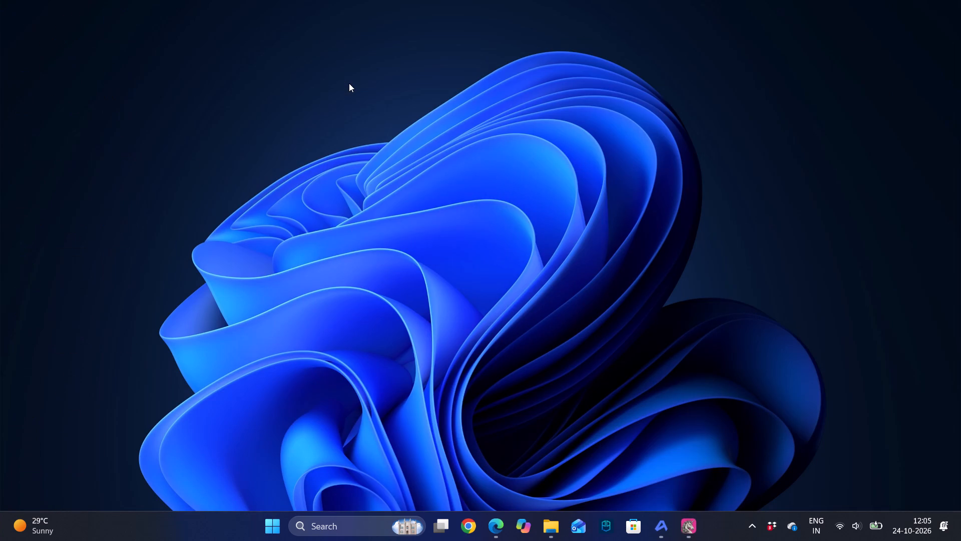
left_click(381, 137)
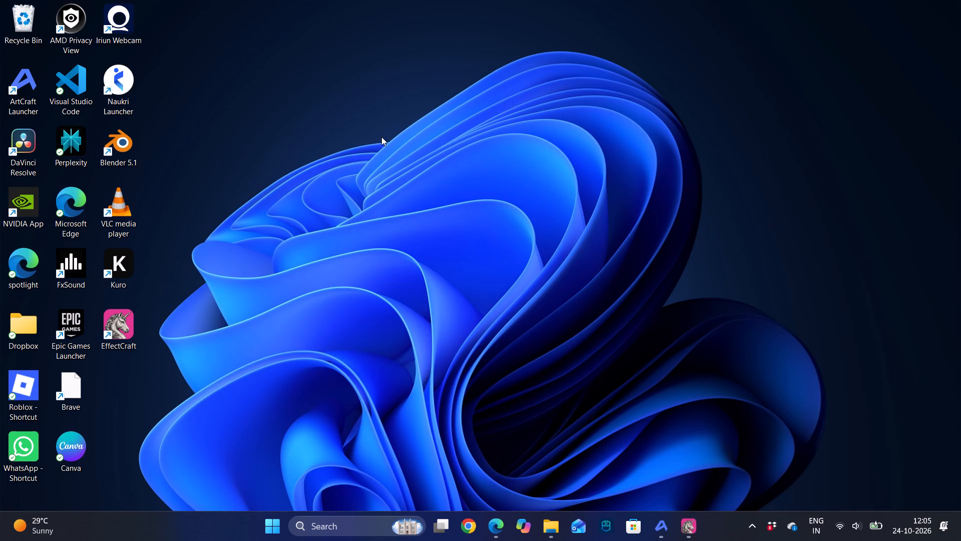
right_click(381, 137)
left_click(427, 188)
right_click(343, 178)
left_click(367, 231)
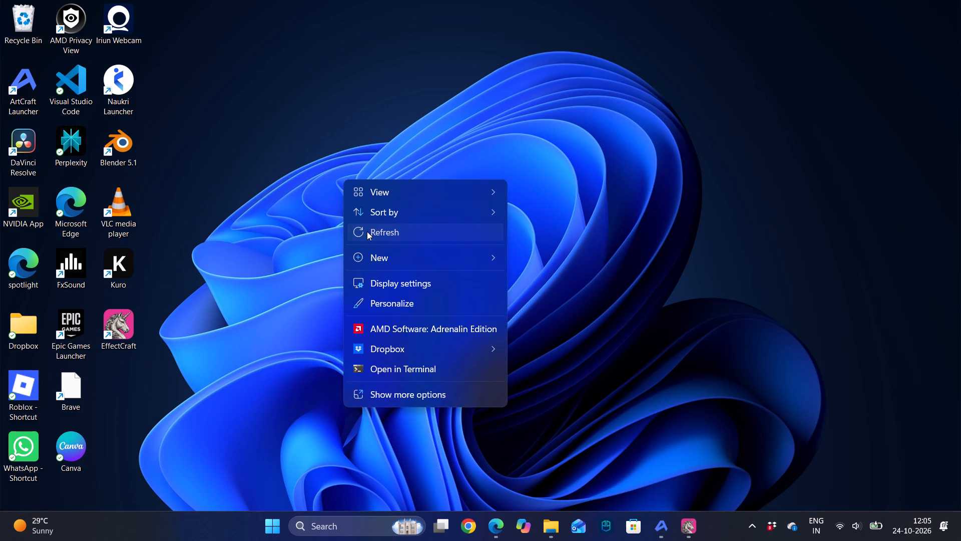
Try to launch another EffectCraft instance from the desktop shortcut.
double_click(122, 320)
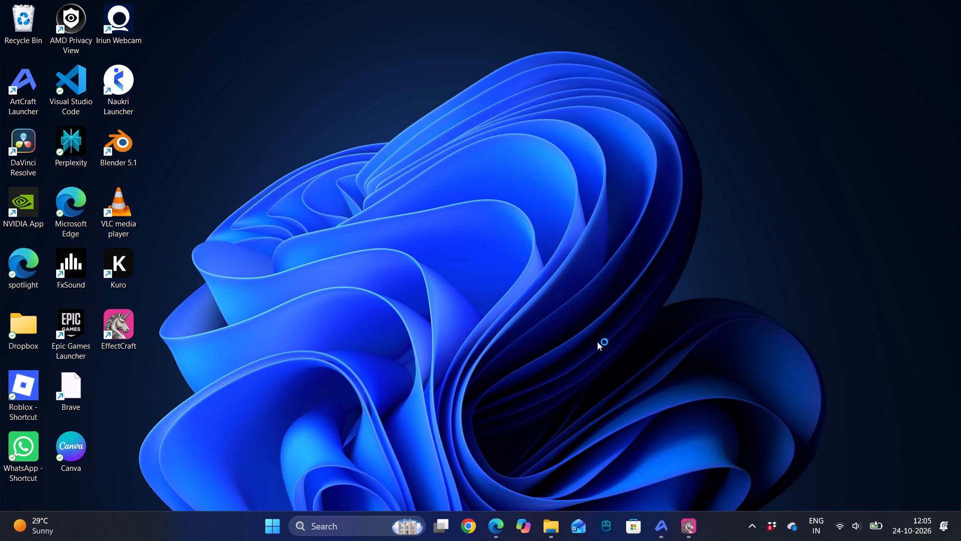
Switch back to the open EffectCraft project and show the Final First Clip timeline.
left_click(695, 525)
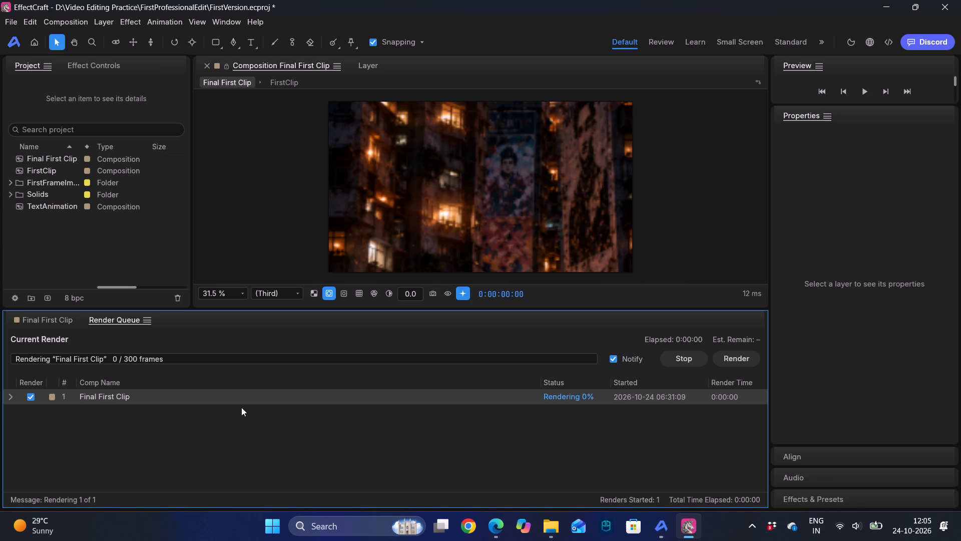
left_click(38, 324)
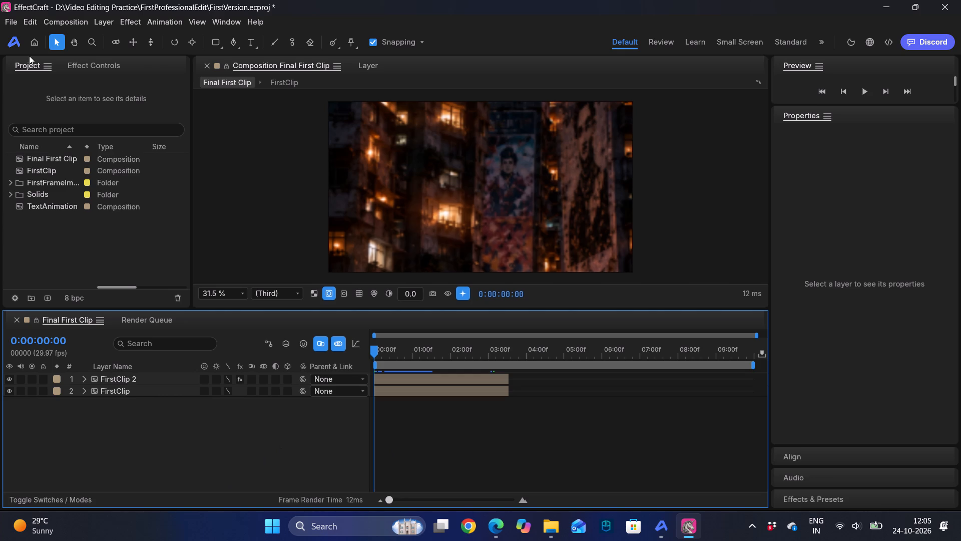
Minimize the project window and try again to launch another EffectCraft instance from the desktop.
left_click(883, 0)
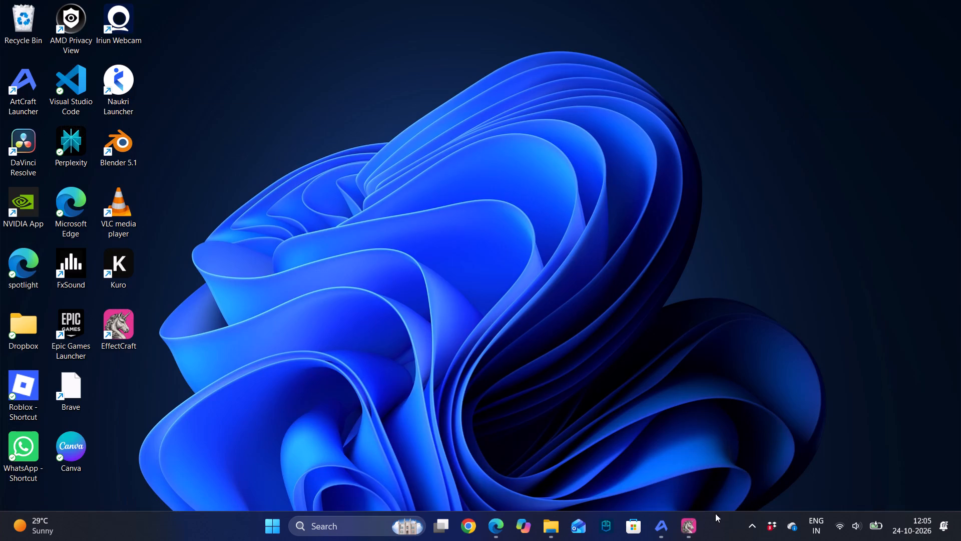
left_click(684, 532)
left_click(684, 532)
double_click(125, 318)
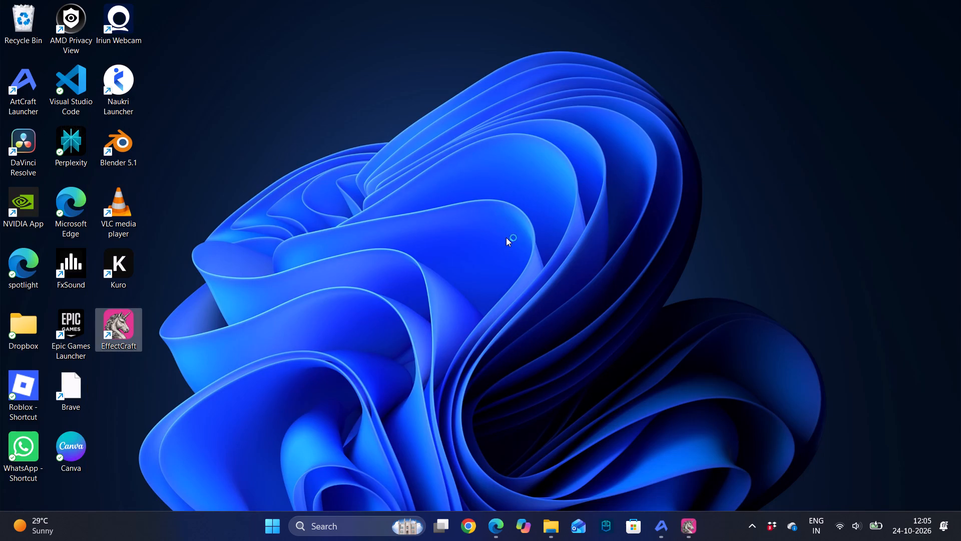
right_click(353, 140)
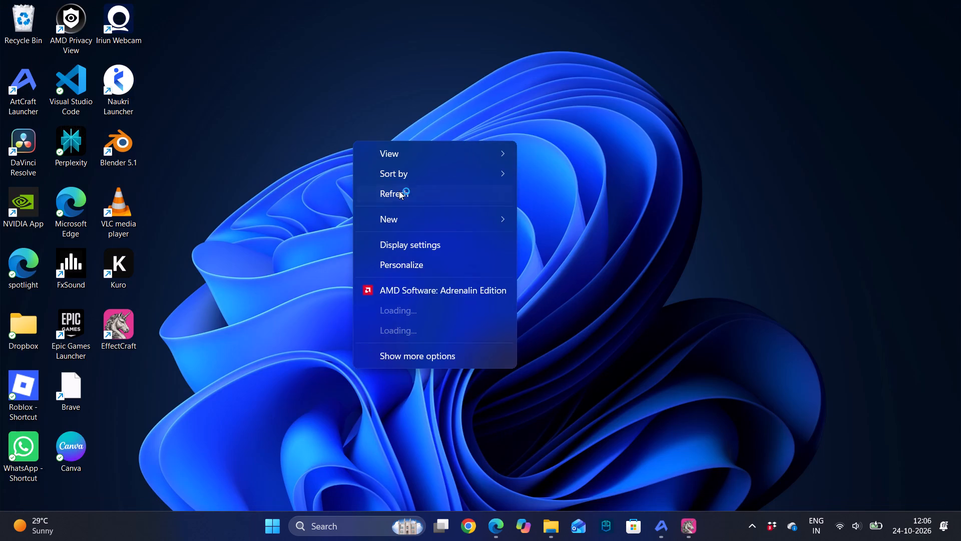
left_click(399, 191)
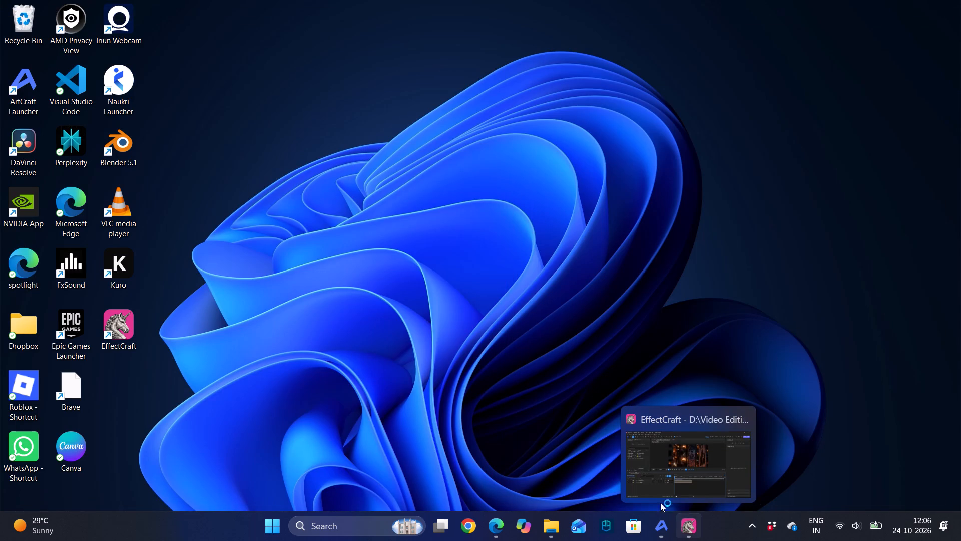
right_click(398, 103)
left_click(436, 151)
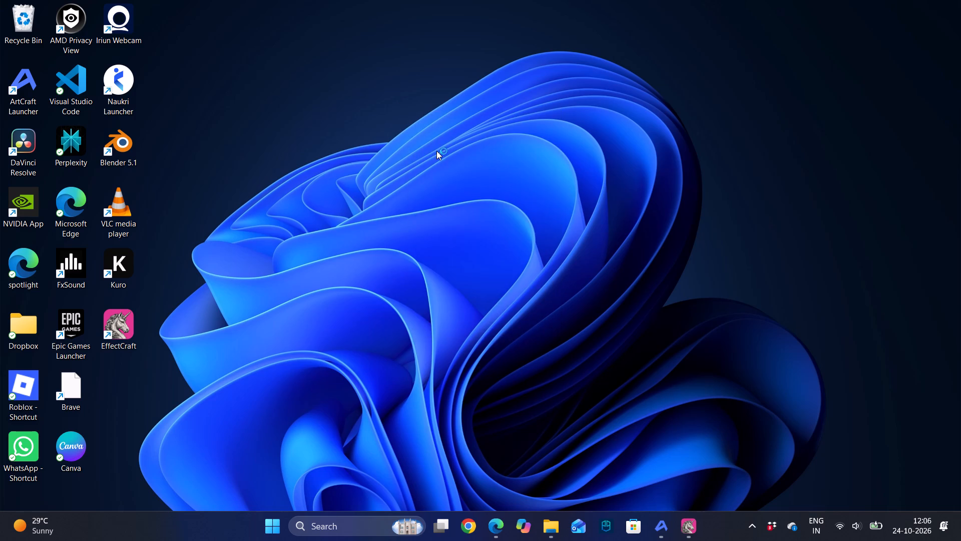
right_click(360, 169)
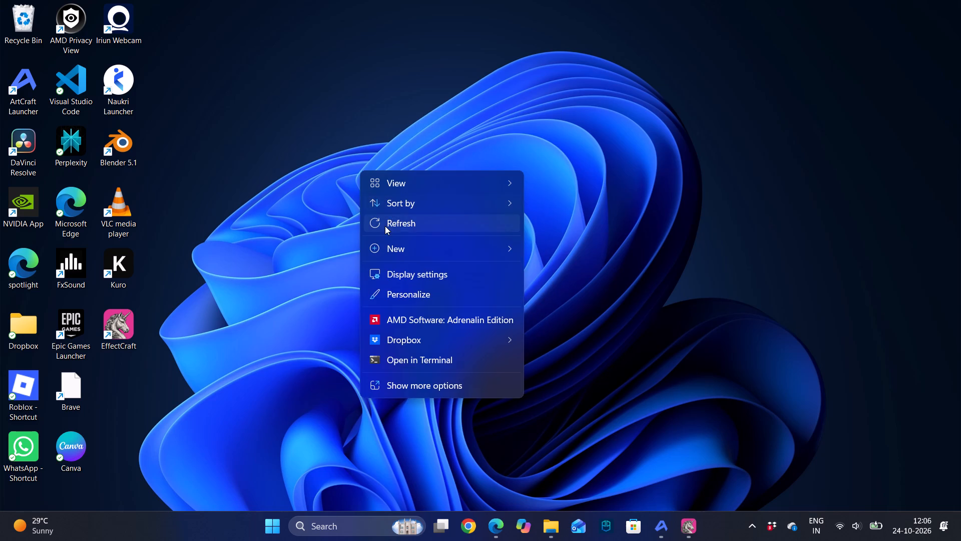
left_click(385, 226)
Return to the open FirstVersion project and start a new project from the home screen, saving the FirstVersion changes.
left_click(685, 532)
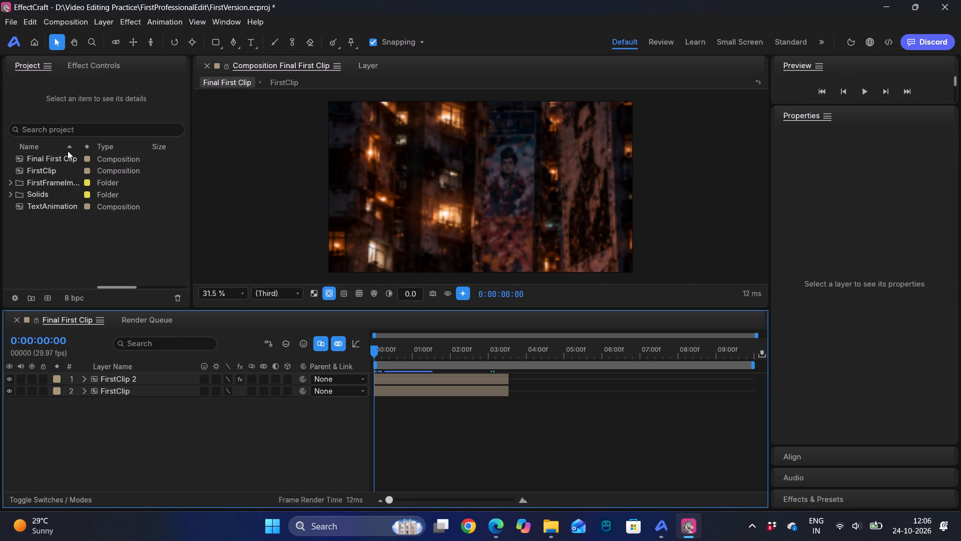
left_click(39, 35)
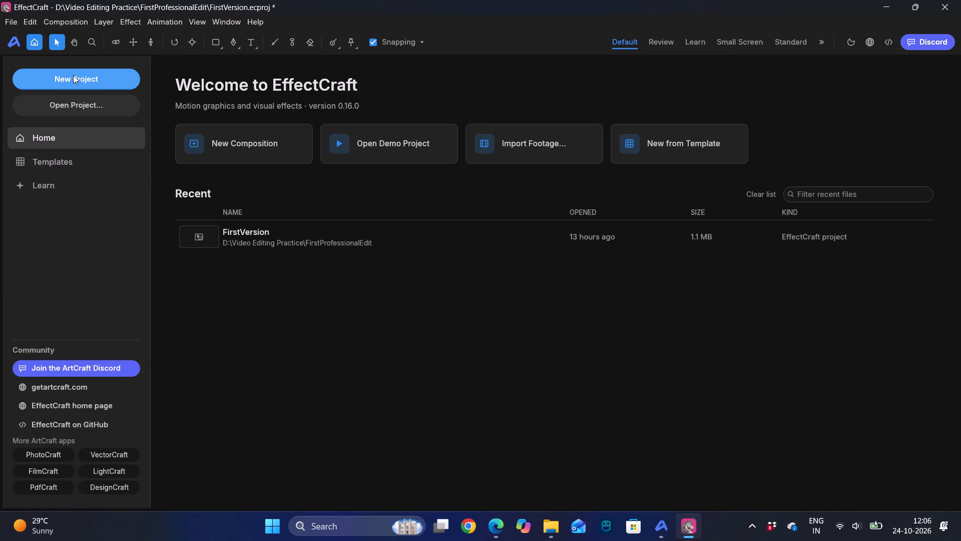
left_click(73, 75)
left_click(592, 286)
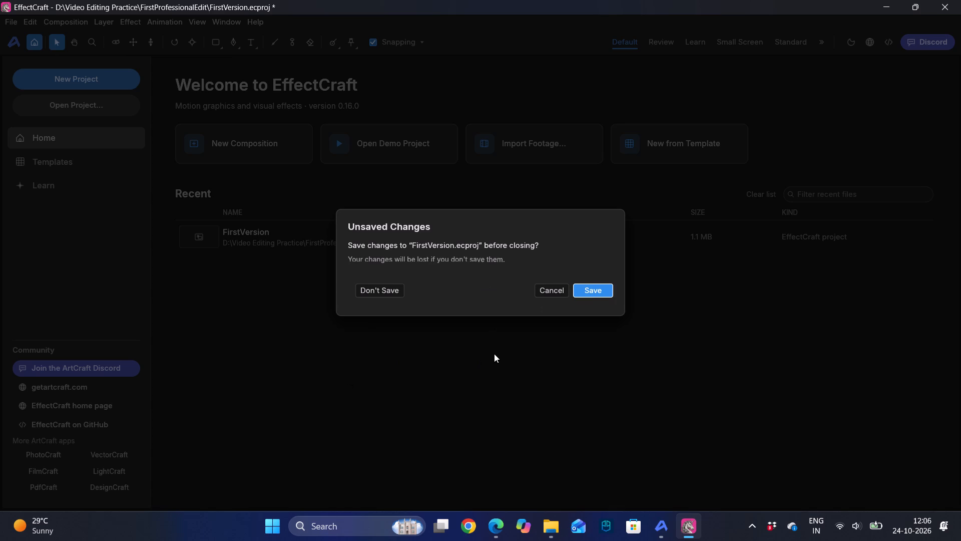
left_click(594, 292)
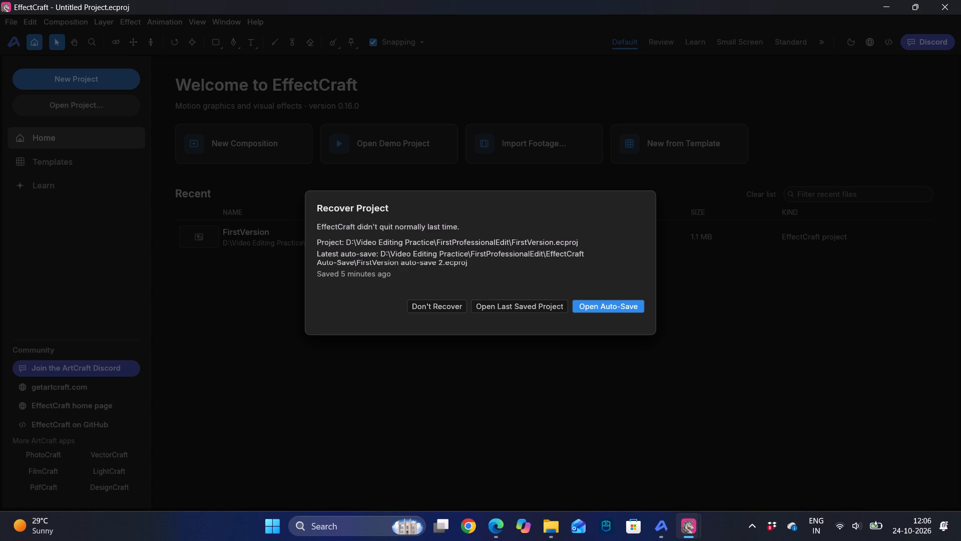
Decline recovering the FirstVersion auto-save in the newly launched EffectCraft window and start a new empty project there.
left_click(438, 308)
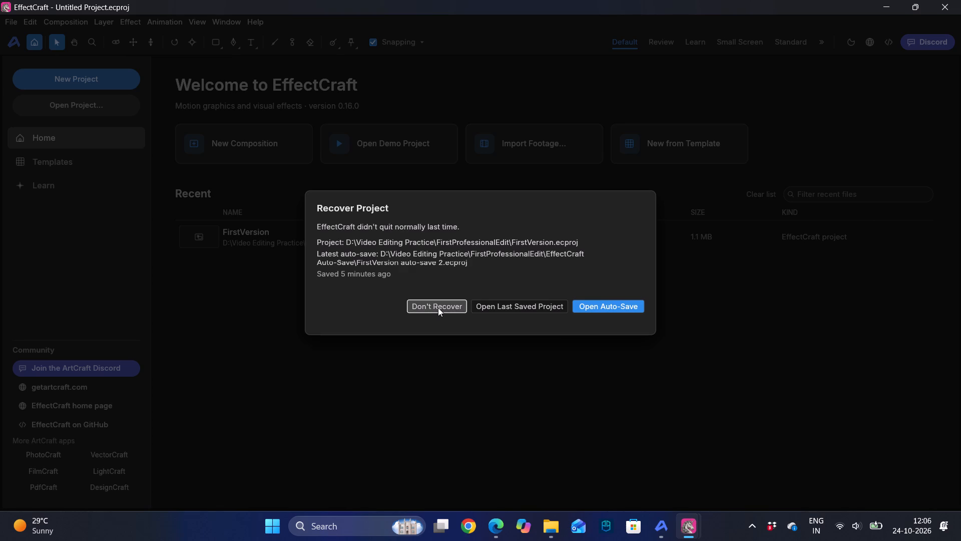
right_click(368, 329)
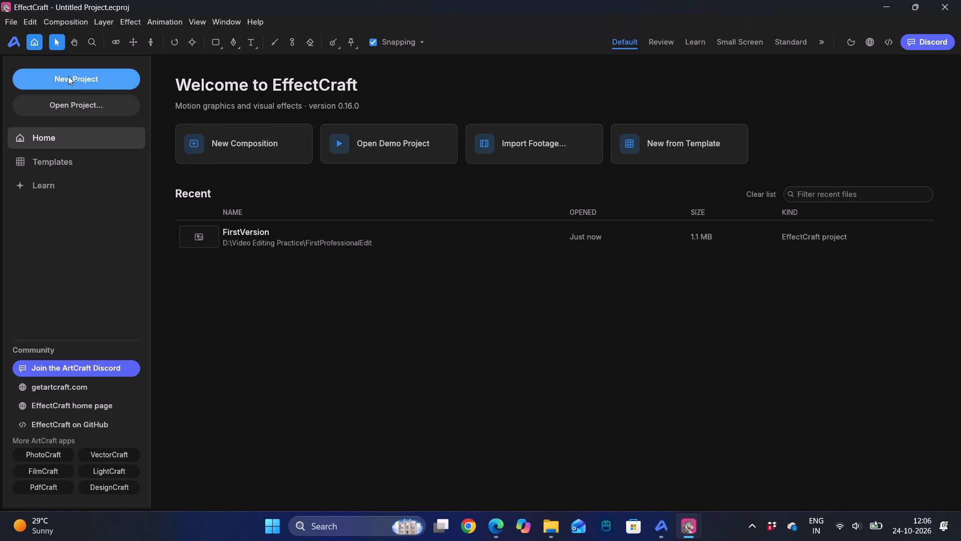
left_click(65, 85)
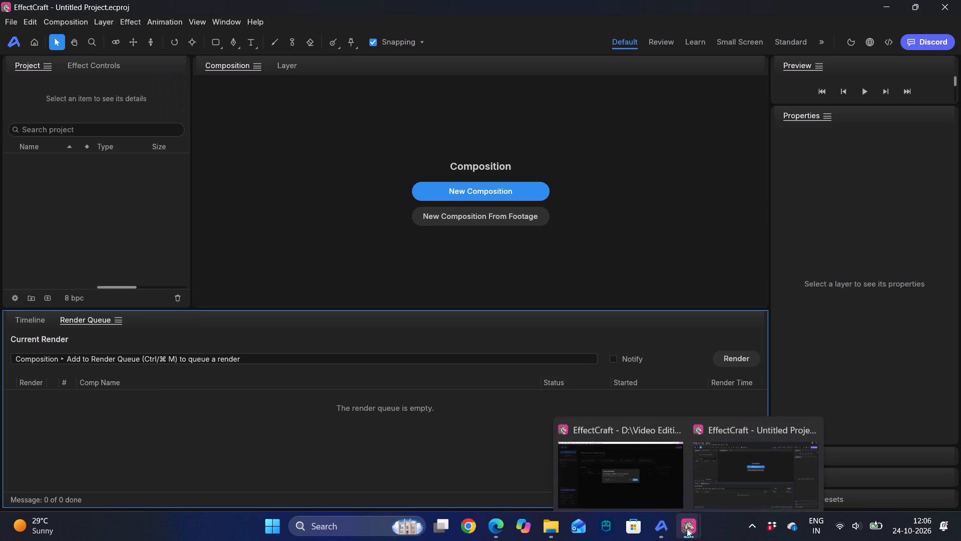
Try to close the original FirstVersion window, then bring up the untitled project's window and go to its home screen.
left_click(653, 474)
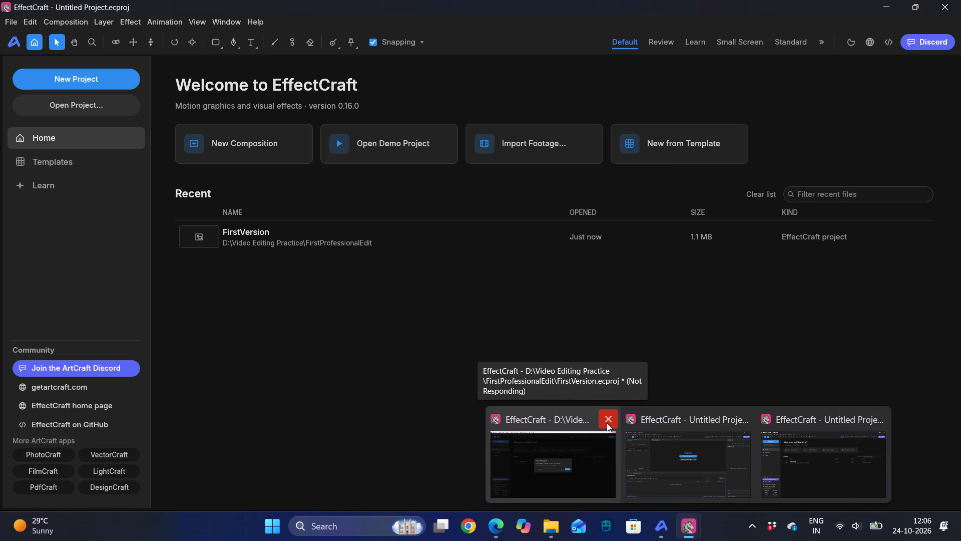
left_click(607, 423)
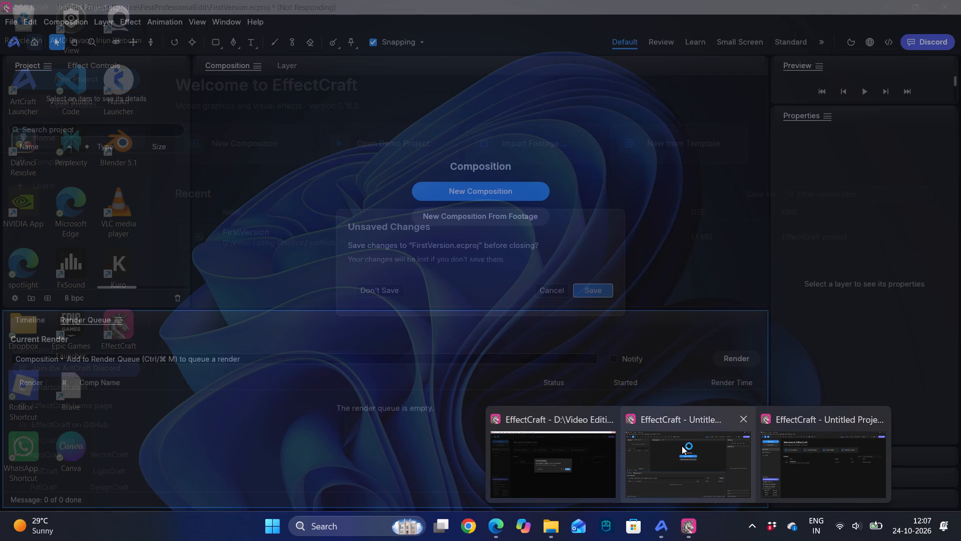
left_click(698, 471)
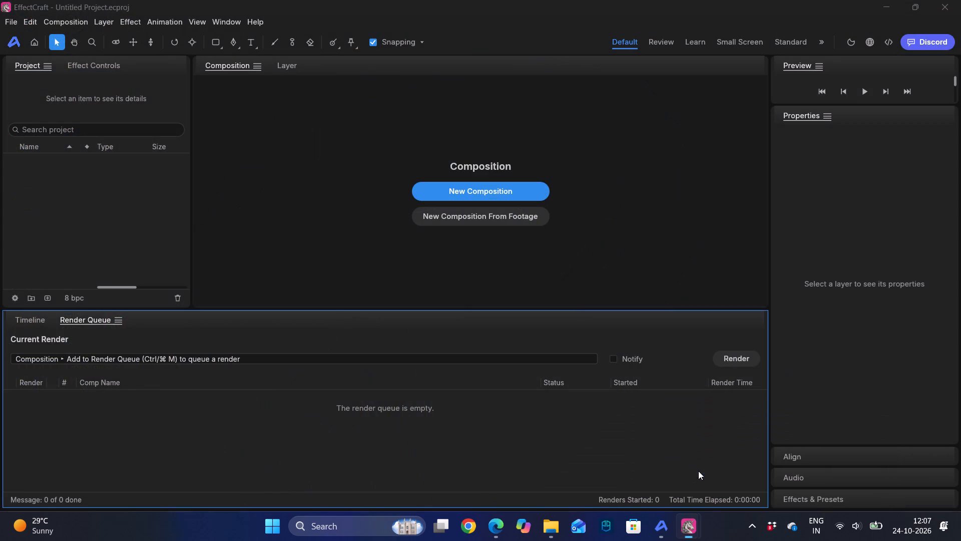
left_click(32, 45)
left_click(279, 386)
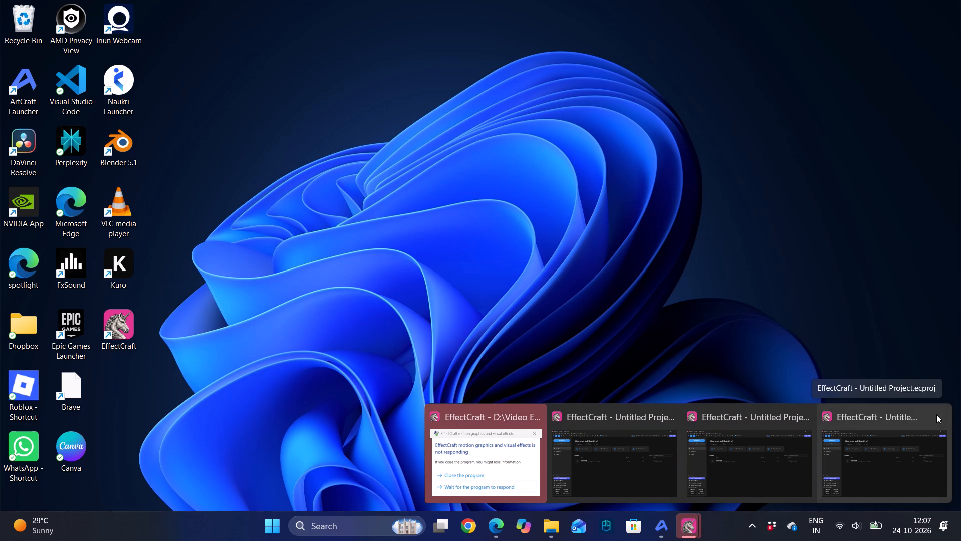
Force-close the unresponsive FirstVersion program and close the spare untitled windows, keeping a single EffectCraft window open.
left_click(936, 416)
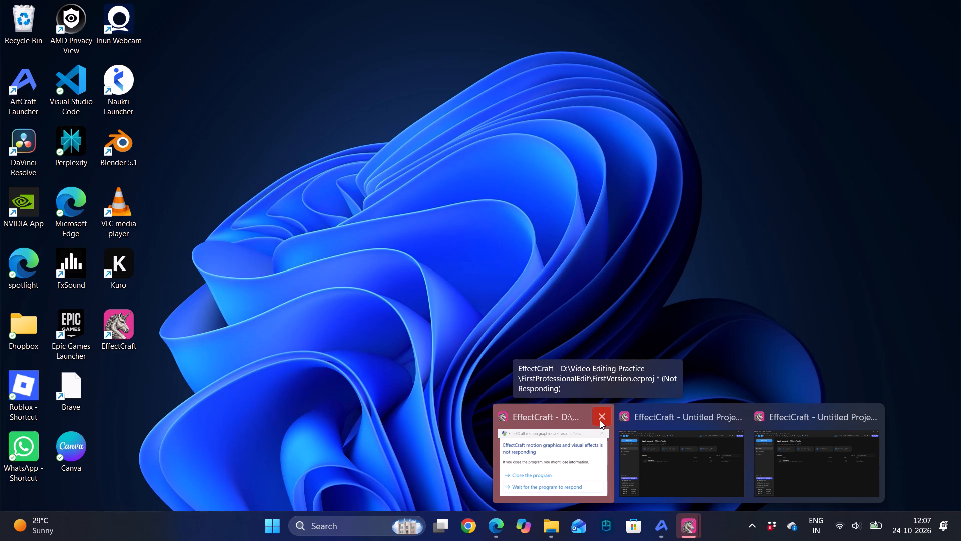
left_click(547, 463)
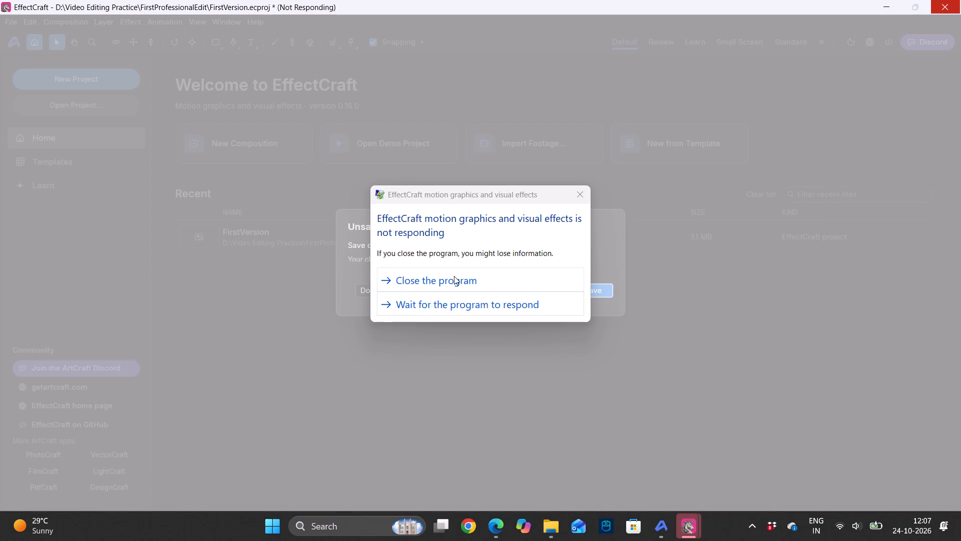
left_click(454, 276)
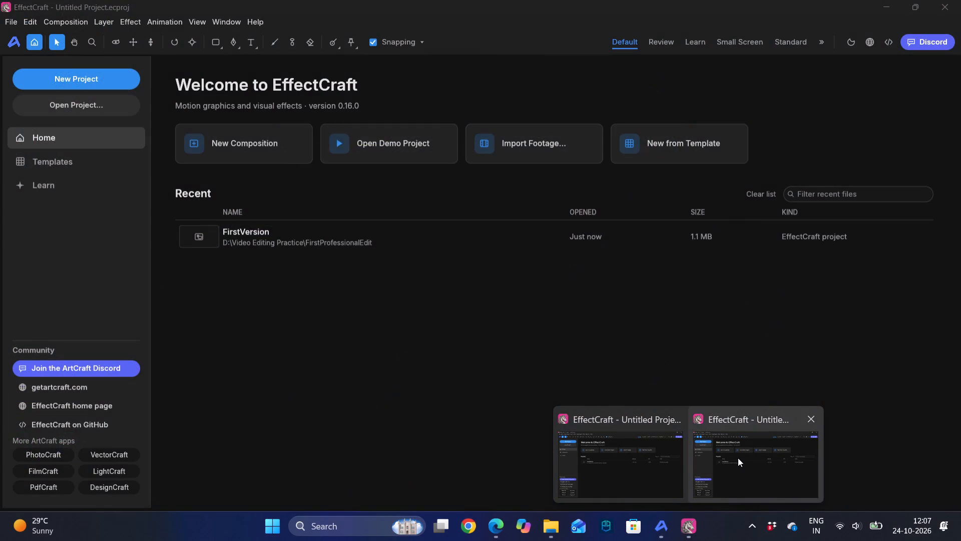
left_click(634, 447)
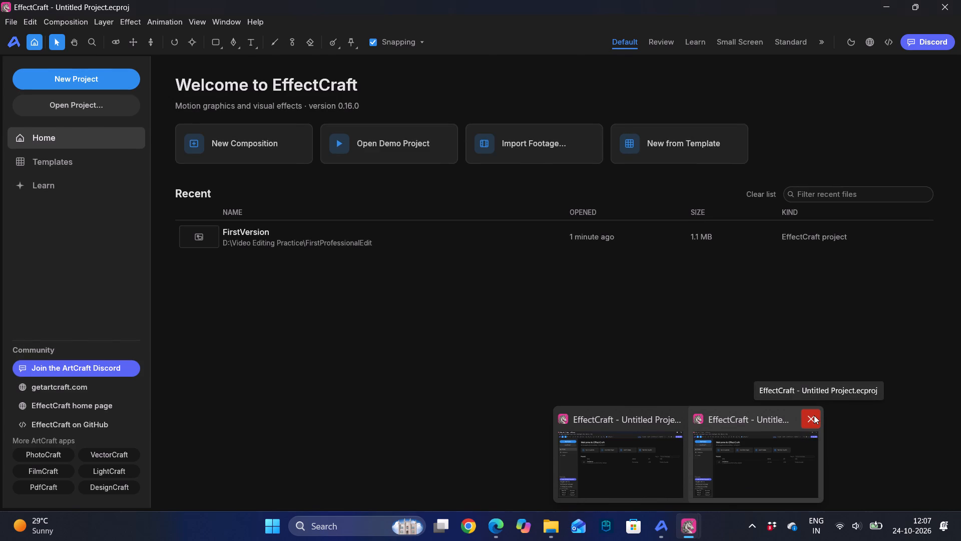
left_click(814, 415)
left_click(634, 442)
left_click(374, 344)
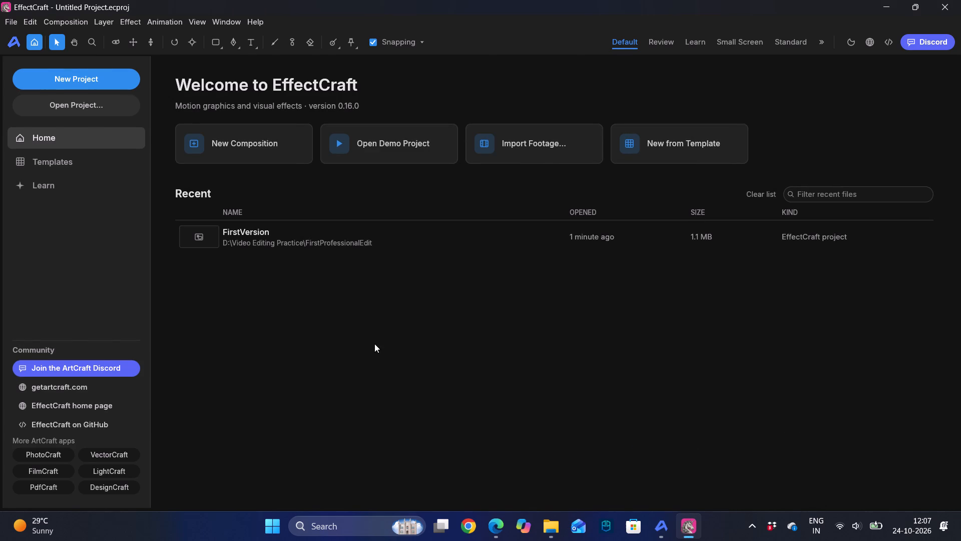
Start a new project and create a composition named SecondClip, keeping the default HDTV 1080 29.97 settings.
left_click(77, 75)
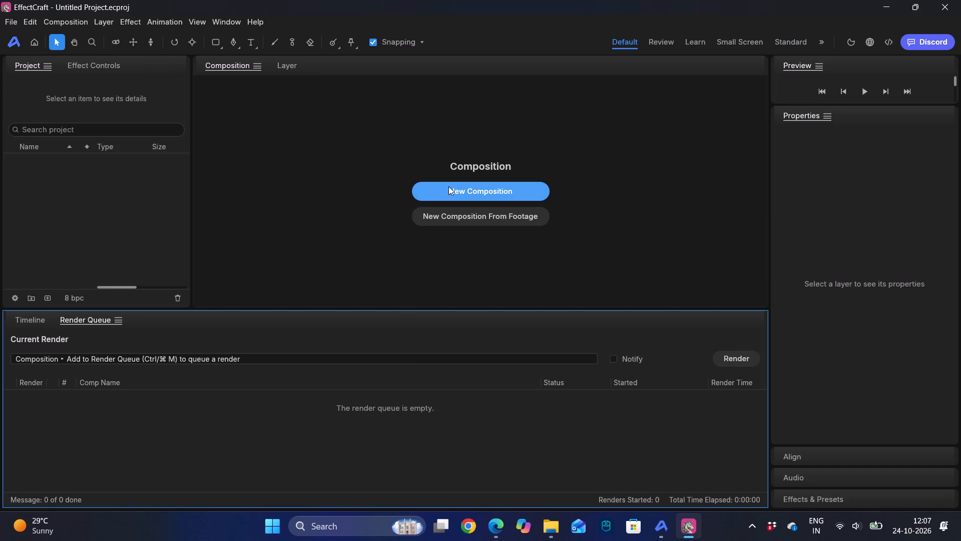
left_click(473, 184)
key("BackSpace")
type("SecondClip")
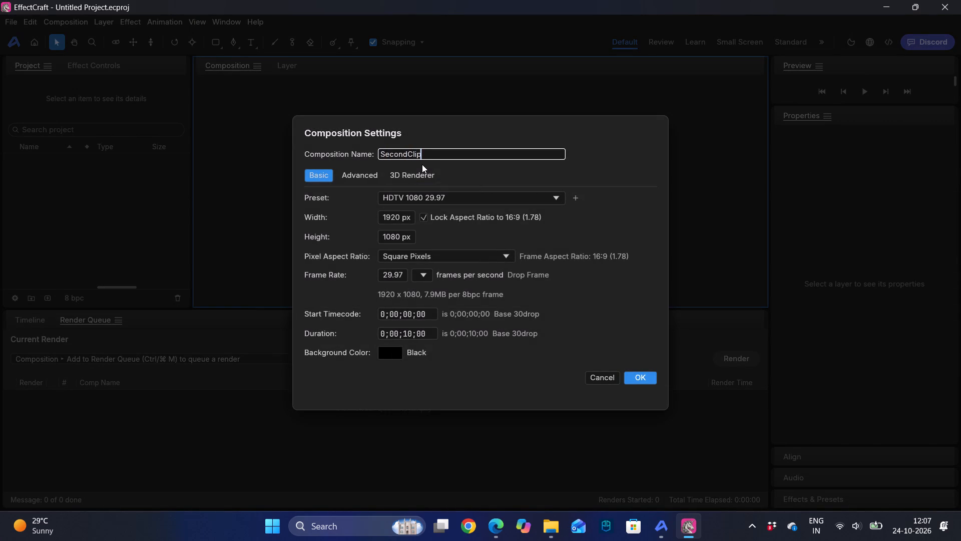
left_click(644, 379)
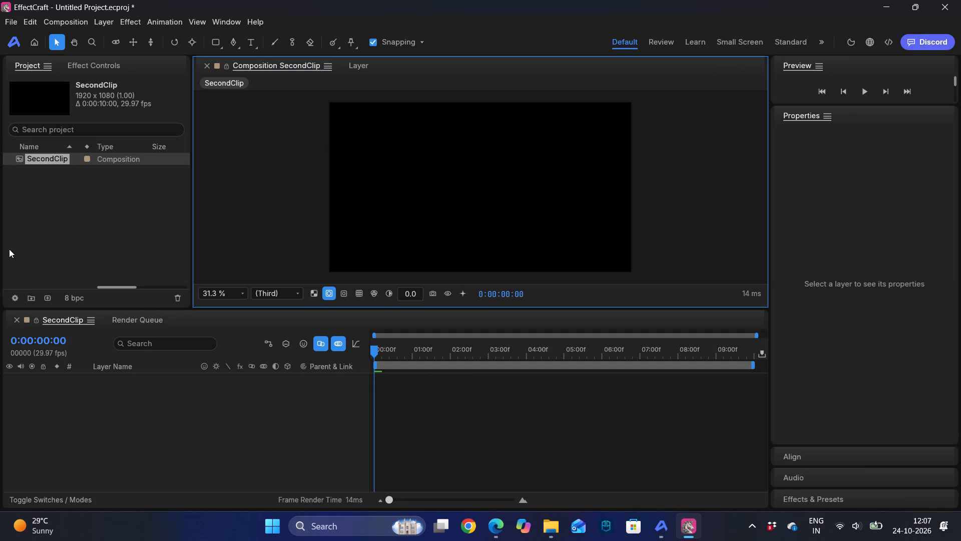
Create a new folder named AllImages in the project.
right_click(34, 215)
left_click(58, 242)
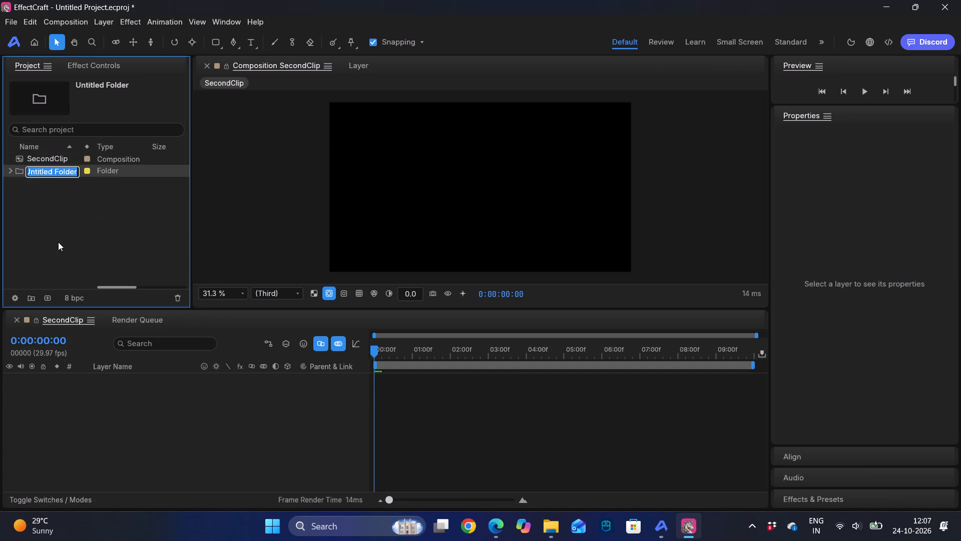
key("BackSpace")
type("AllIma")
key("BackSpace")
key("BackSpace")
key("BackSpace")
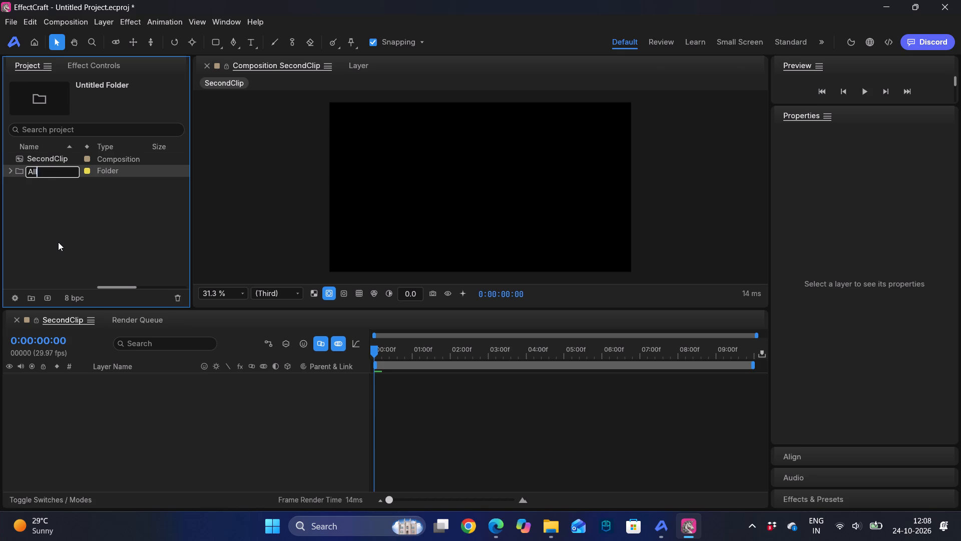
type("Images")
key("Return")
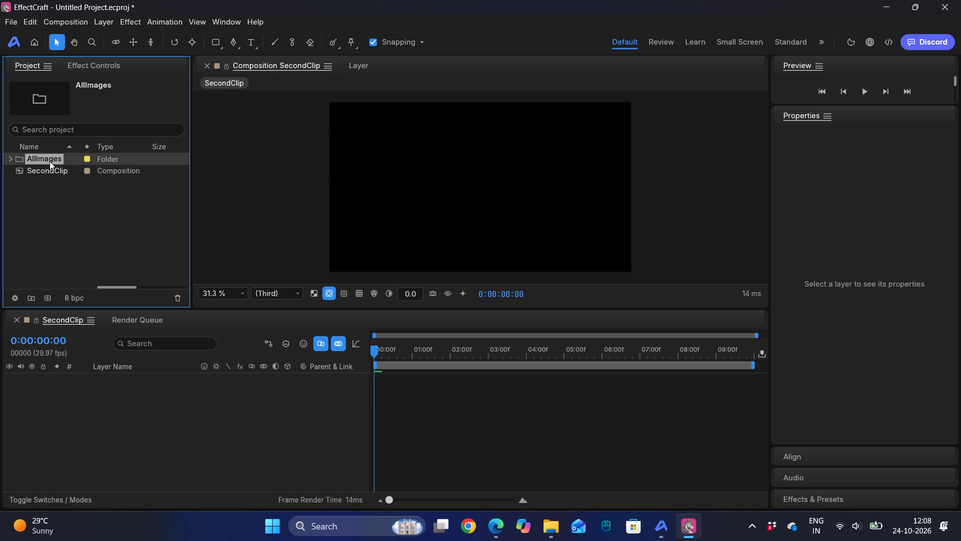
Rename the AllImages folder as Images.
right_click(50, 161)
left_click(83, 192)
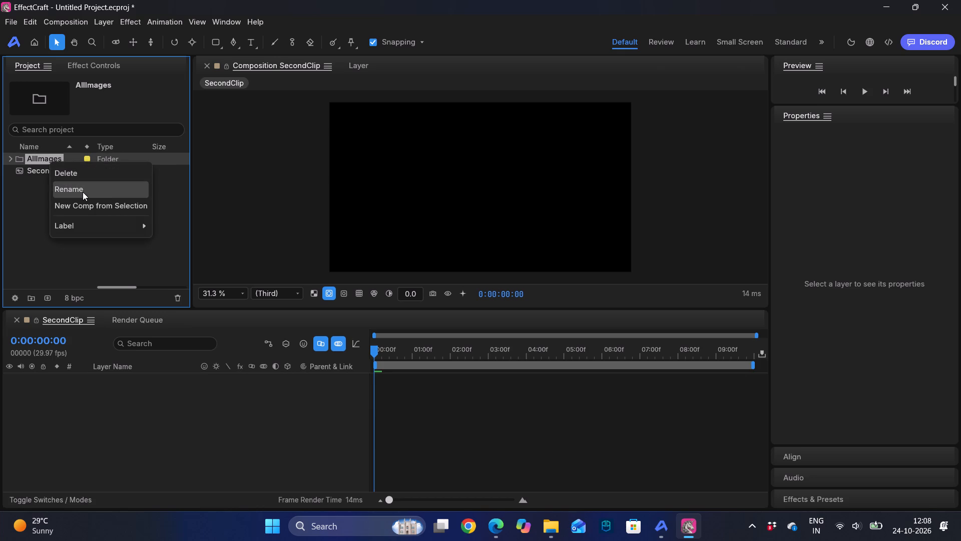
key("Right")
key("Left")
key("Left")
key("Left")
key("Left")
key("Left")
key("Left")
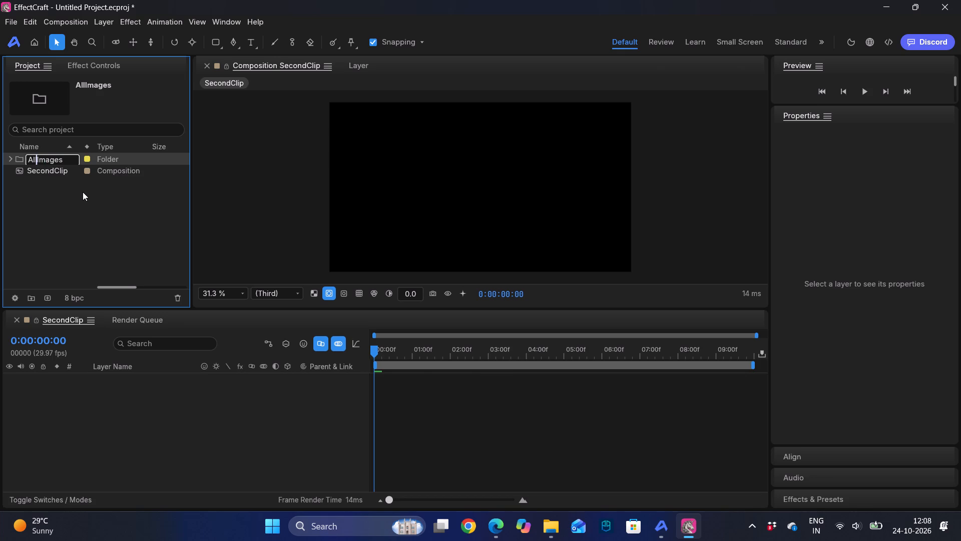
key("Right")
key("Left")
key("BackSpace")
key("BackSpace")
key("BackSpace")
key("BackSpace")
key("BackSpace")
key("Return")
Open the SecondClip composition and expand the Images folder in the project.
left_click(35, 169)
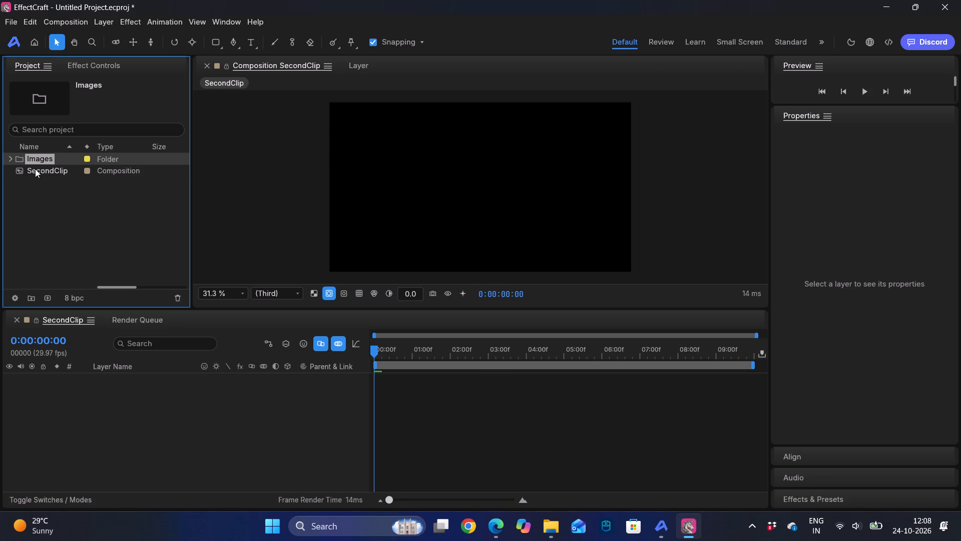
left_click(104, 225)
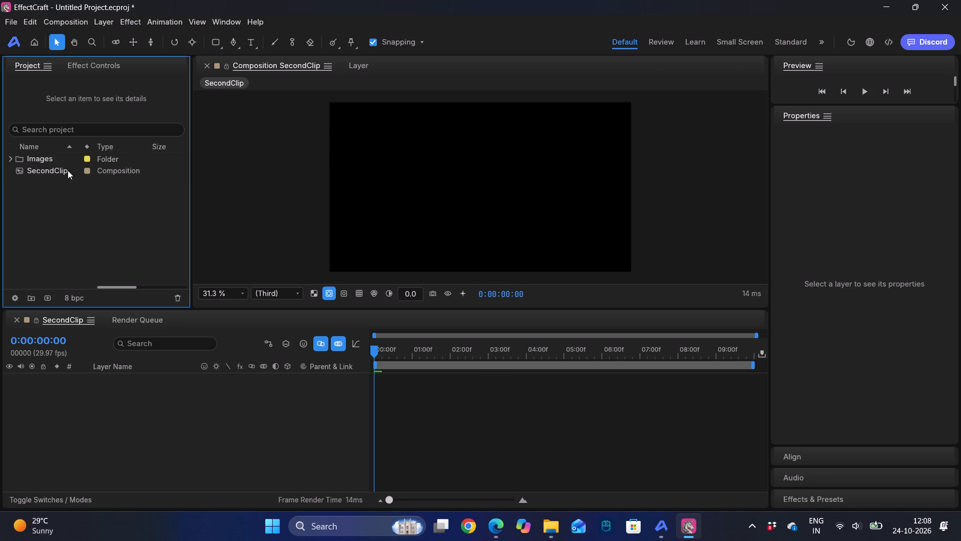
double_click(60, 172)
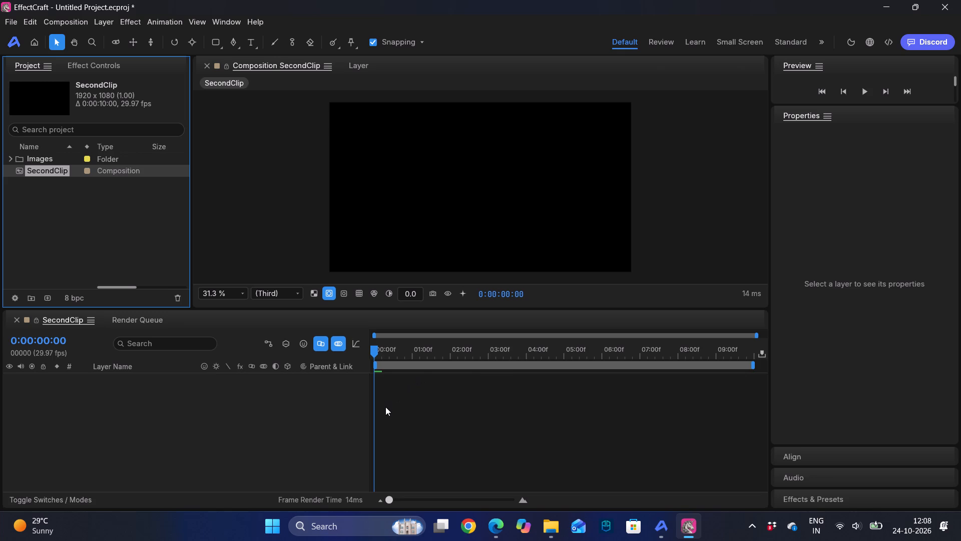
left_click(11, 160)
In File Explorer, open D:'s Video Editing Practice, FirstProfessionalEdit, All Images folder and compare the Imarte dehti dekhi and Imarte dehti dekhi - 2 previews.
left_click(549, 521)
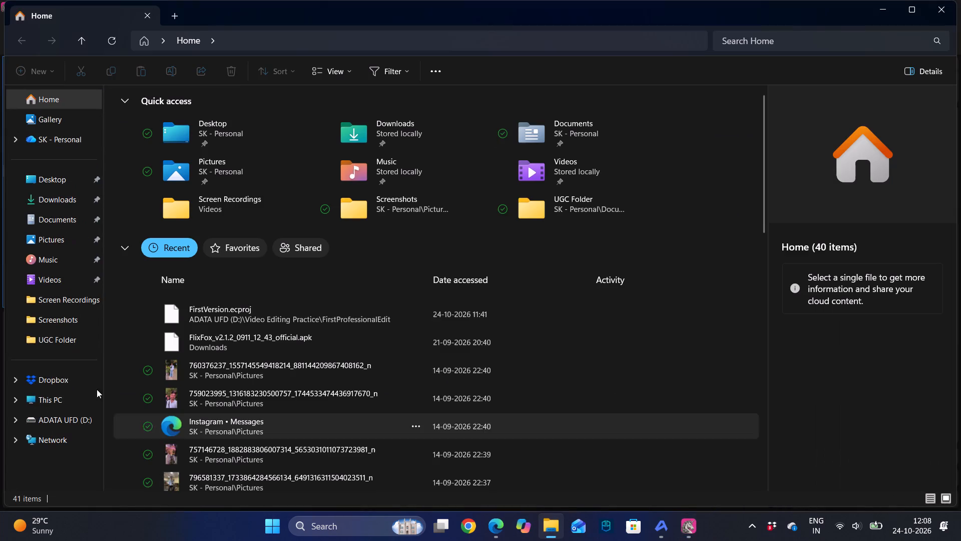
left_click(76, 424)
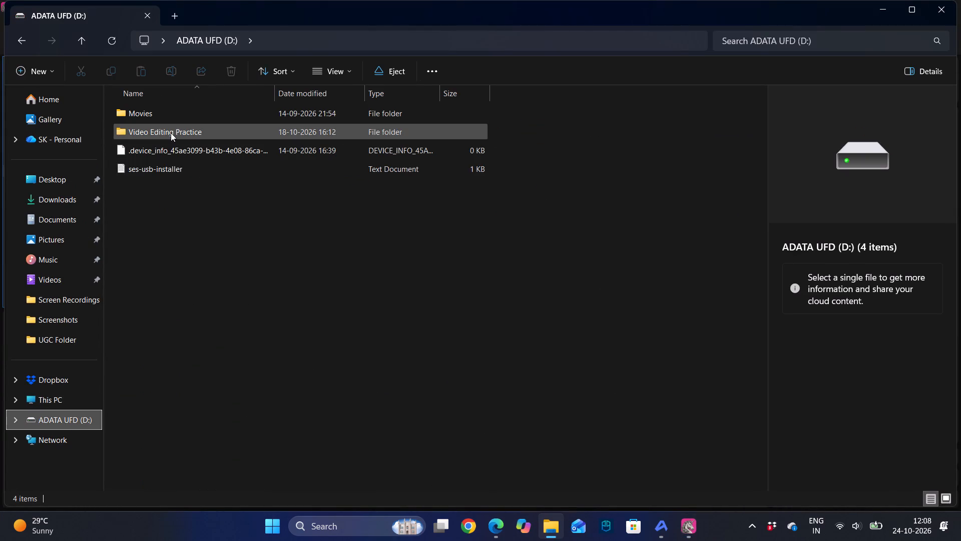
double_click(171, 133)
double_click(172, 134)
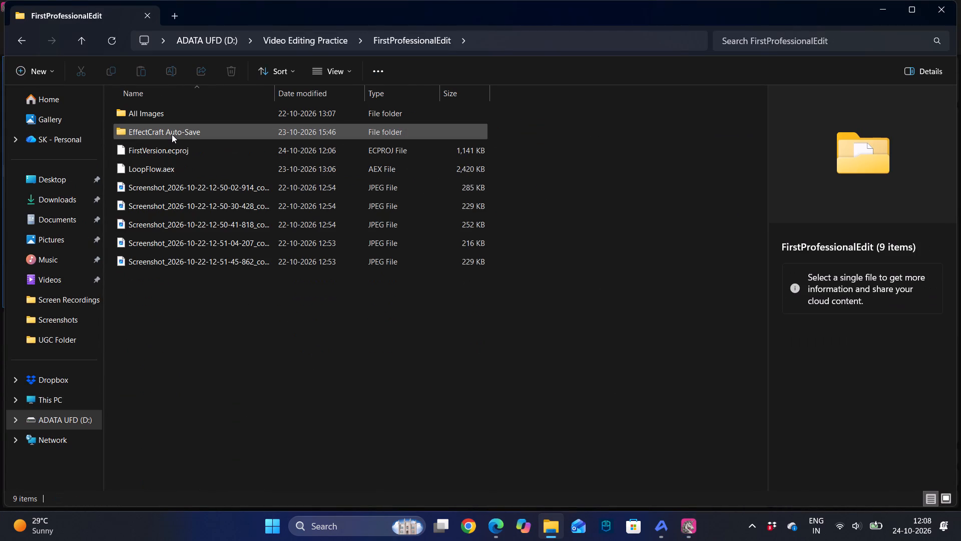
double_click(172, 118)
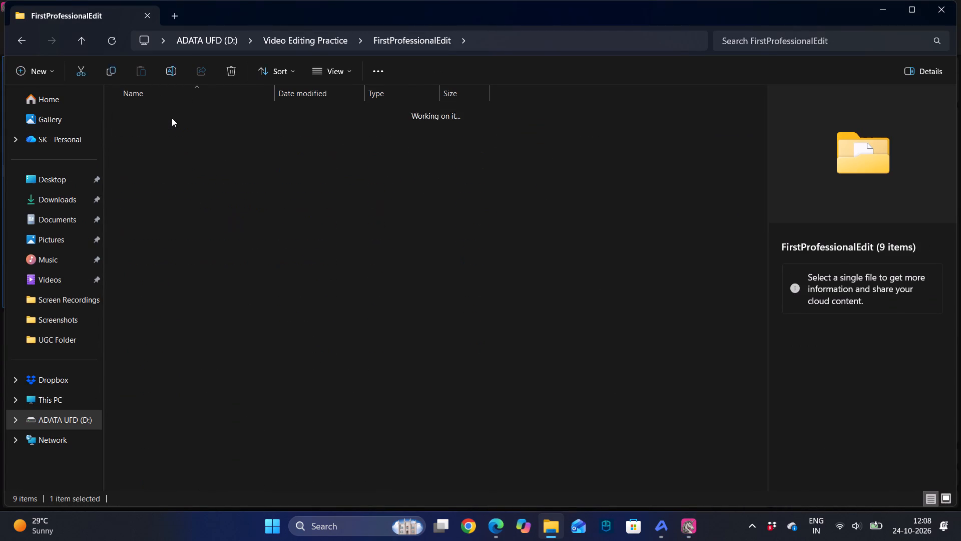
left_click(168, 272)
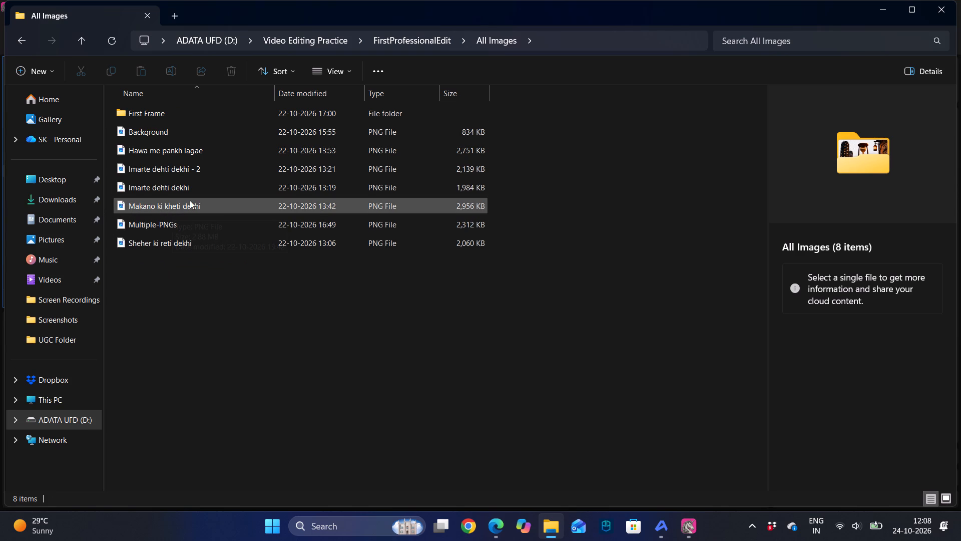
left_click(170, 251)
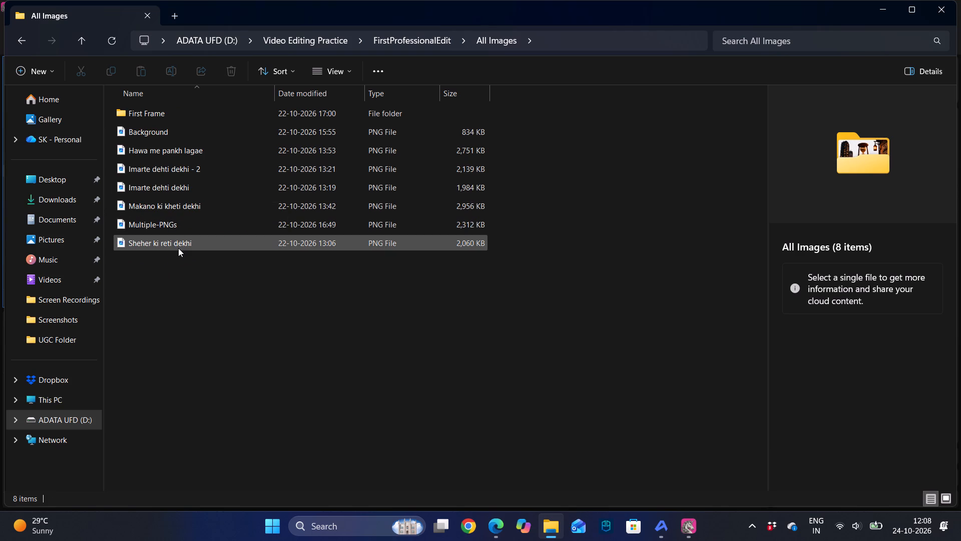
left_click(178, 248)
left_click(199, 171)
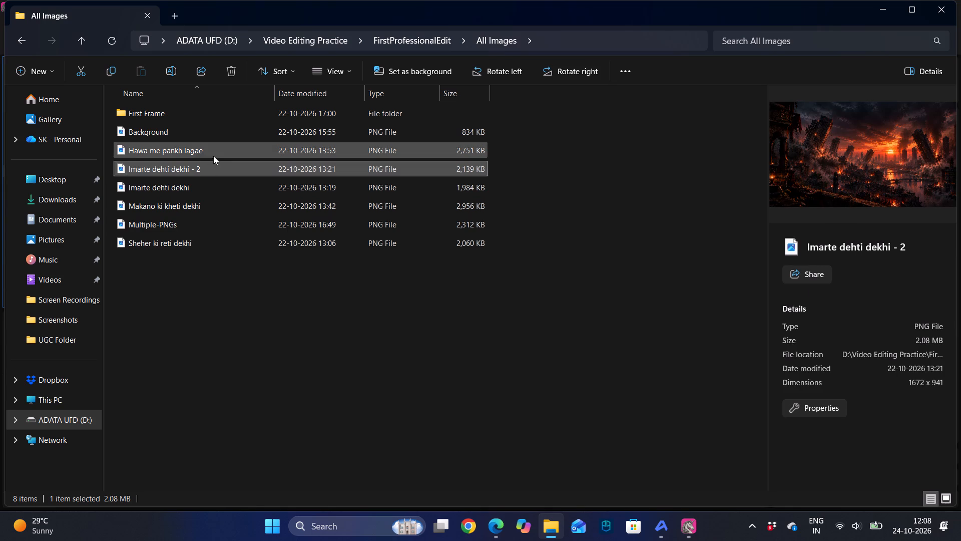
left_click(164, 185)
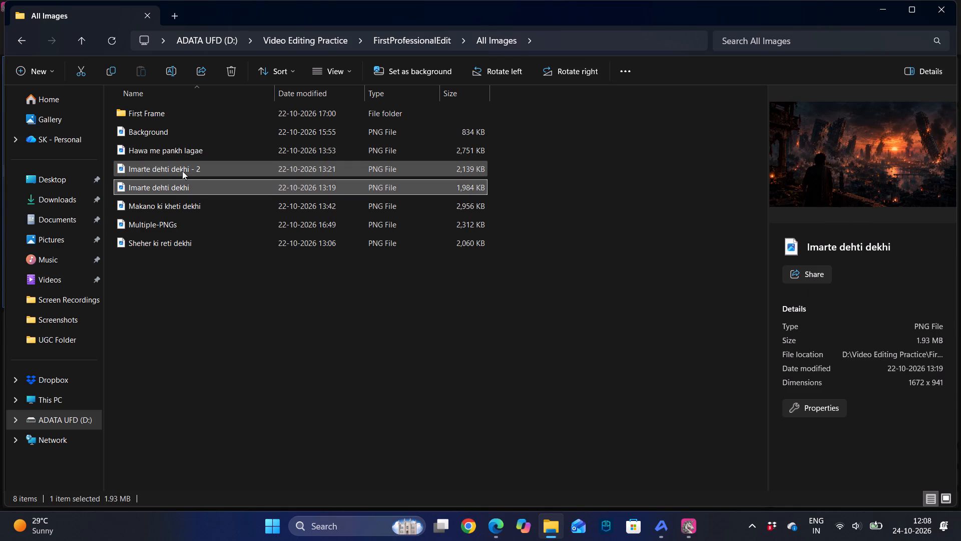
left_click(182, 171)
left_click(165, 187)
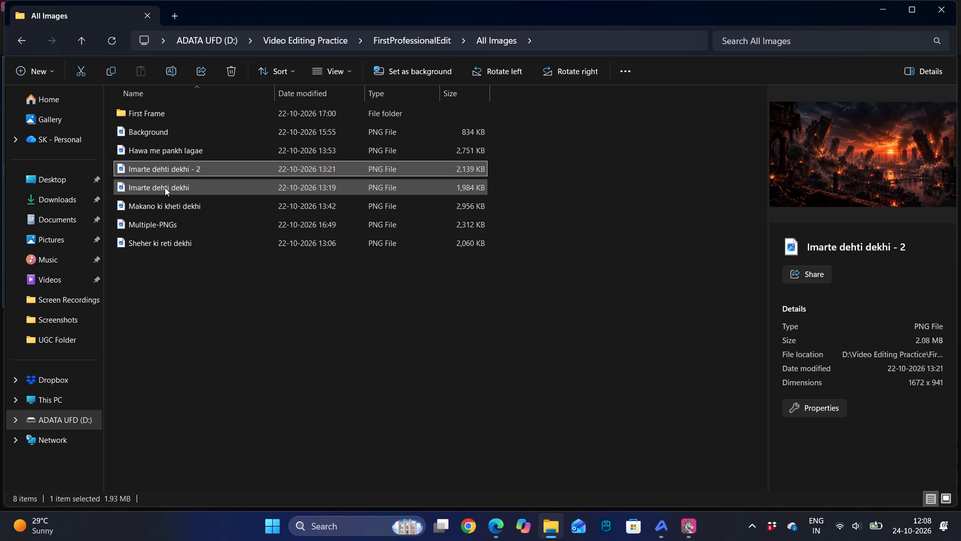
left_click(188, 167)
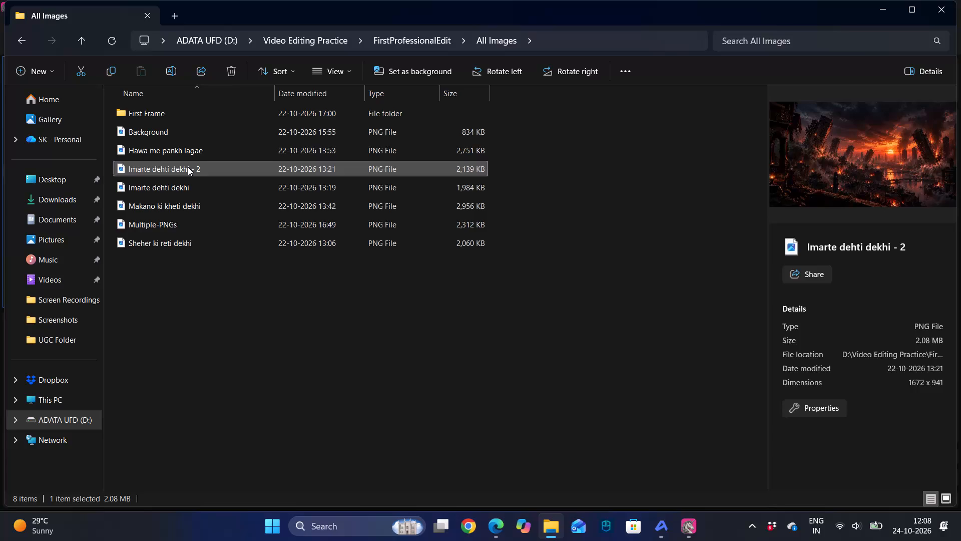
Switch to the ArtCraft launcher, launch PhotoCraft and minimise its window.
left_click(657, 523)
key("F6")
key("F6")
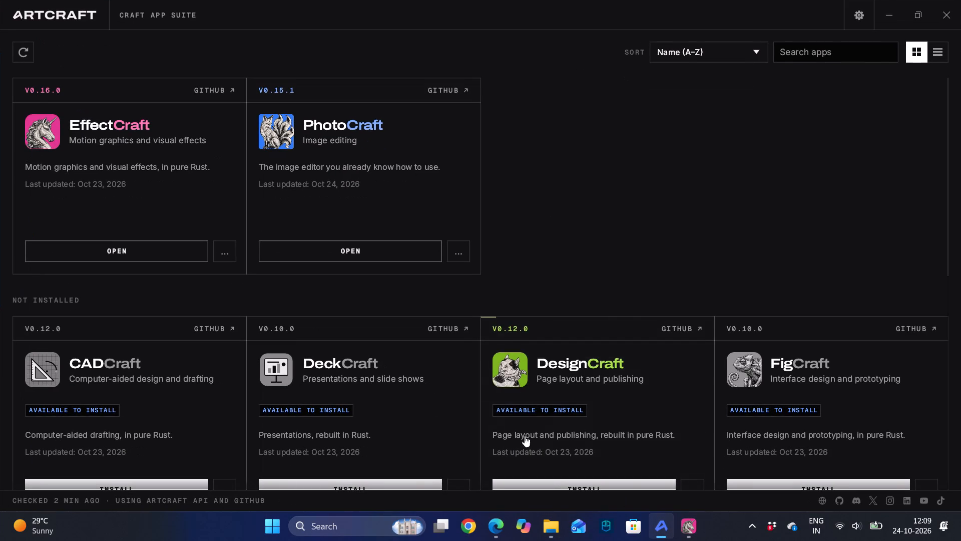
left_click(368, 254)
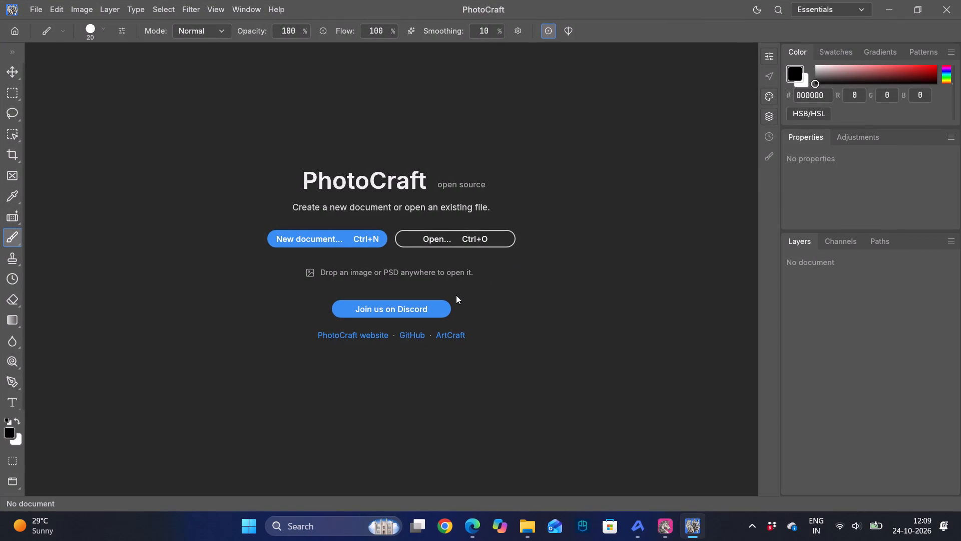
left_click(883, 0)
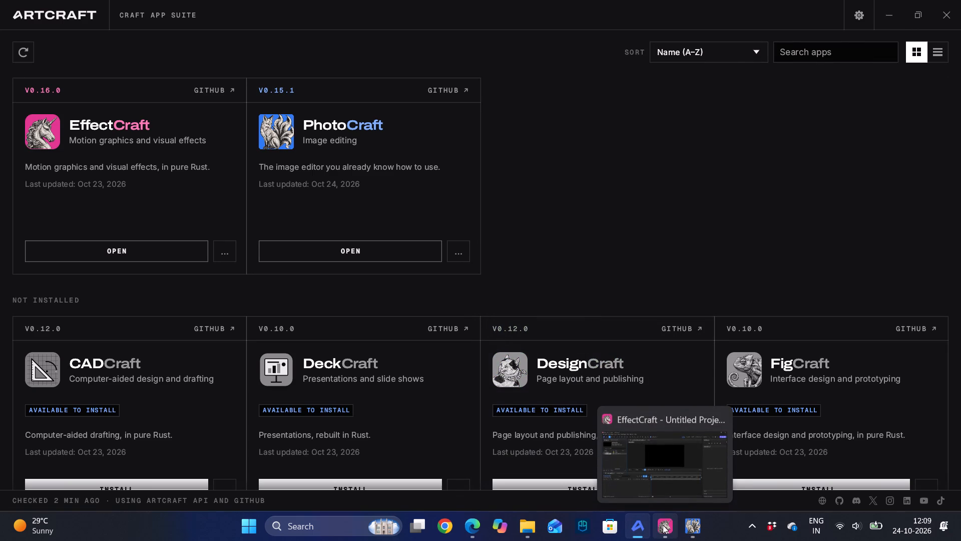
Switch back to EffectCraft and import the image Imarte dehti dekhi - 2 from the All Images folder into the project.
left_click(663, 525)
left_click(96, 199)
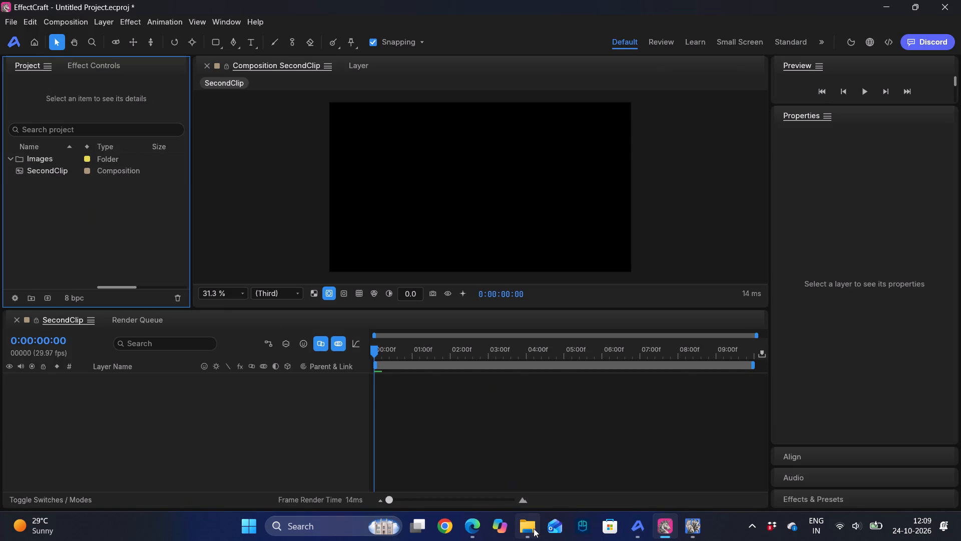
left_click(31, 158)
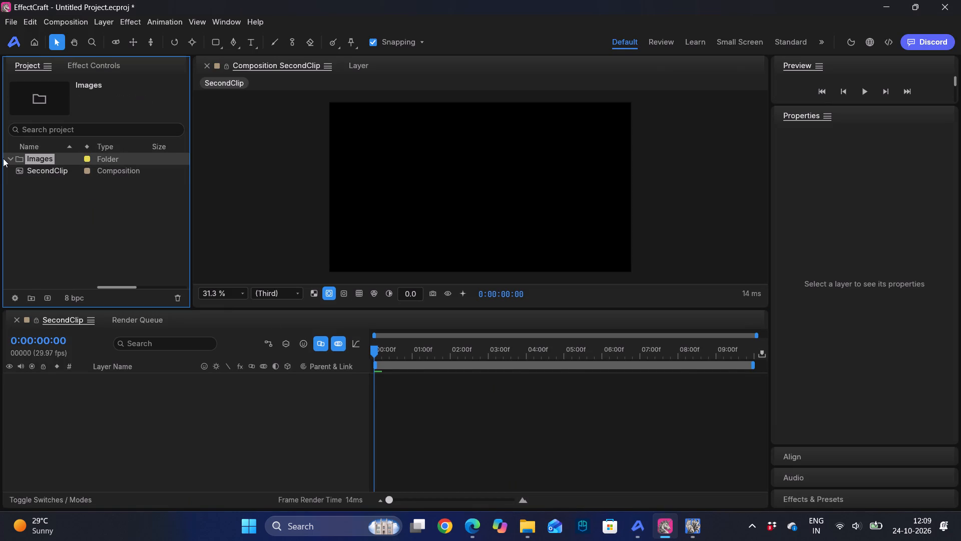
left_click(12, 159)
right_click(46, 160)
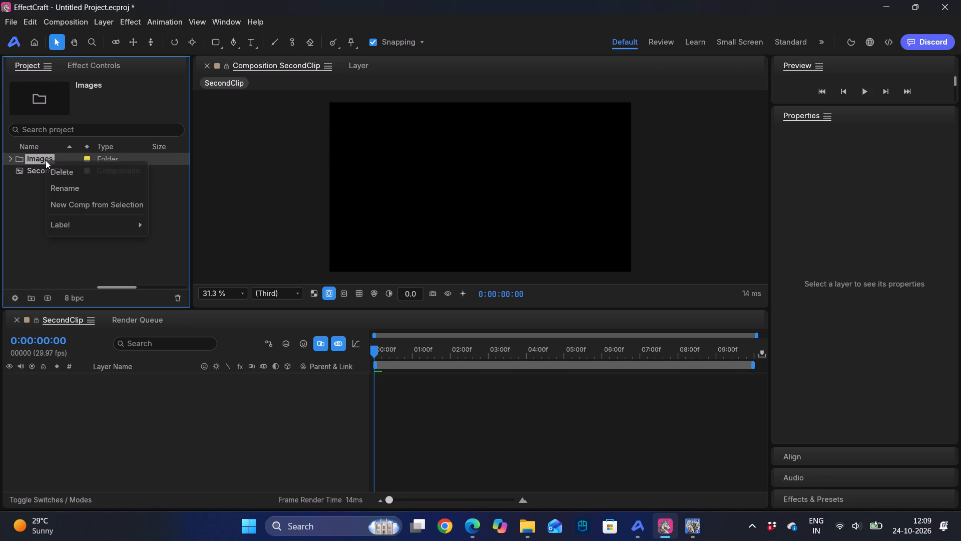
left_click(27, 258)
right_click(27, 258)
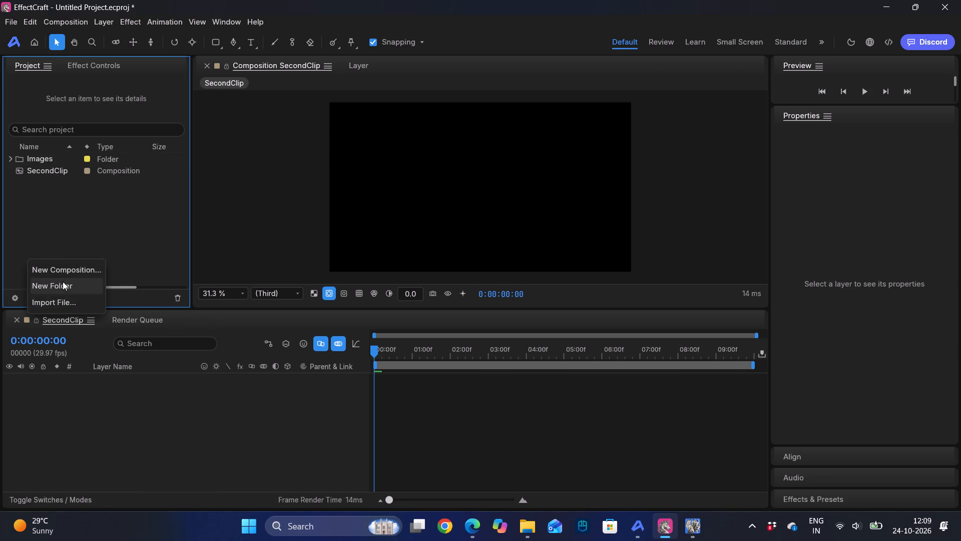
left_click(82, 301)
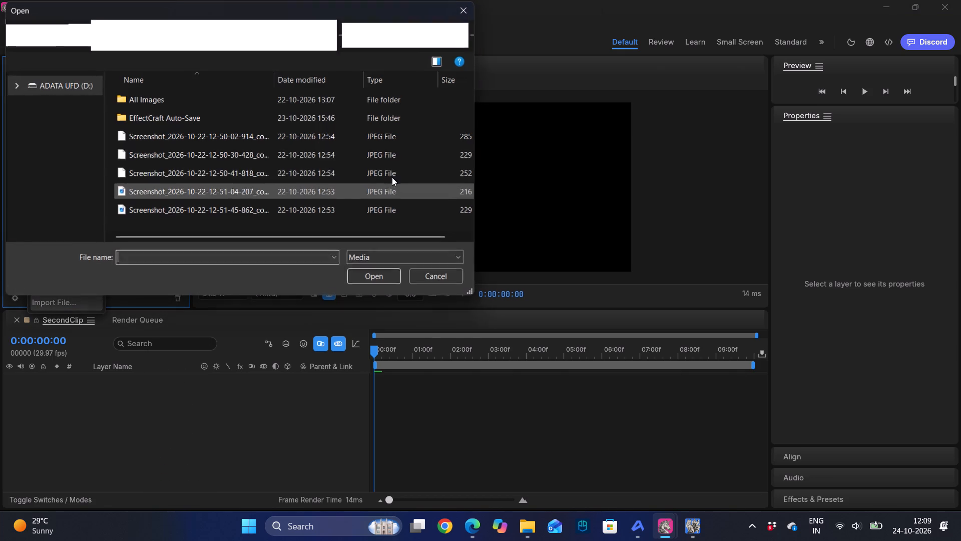
left_click(177, 103)
double_click(177, 103)
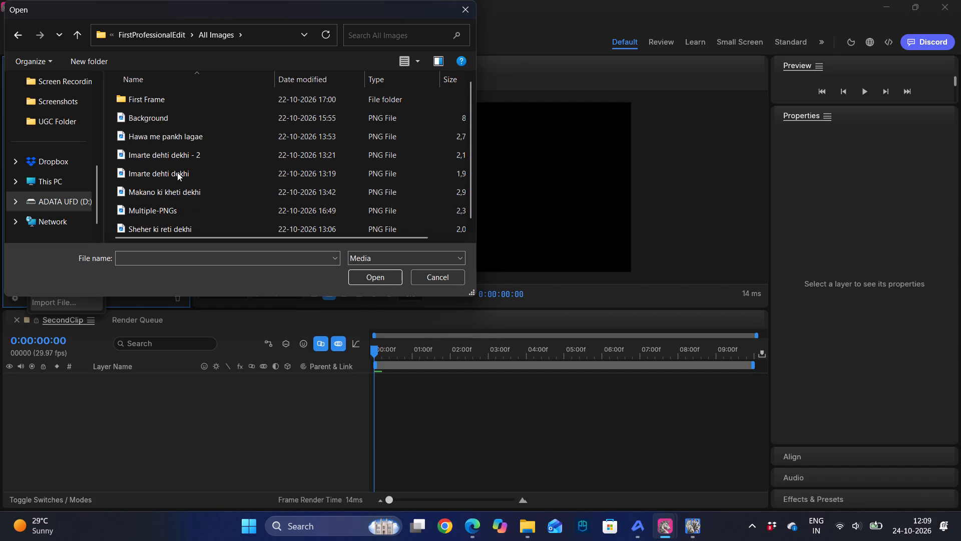
left_click(177, 172)
left_click(160, 160)
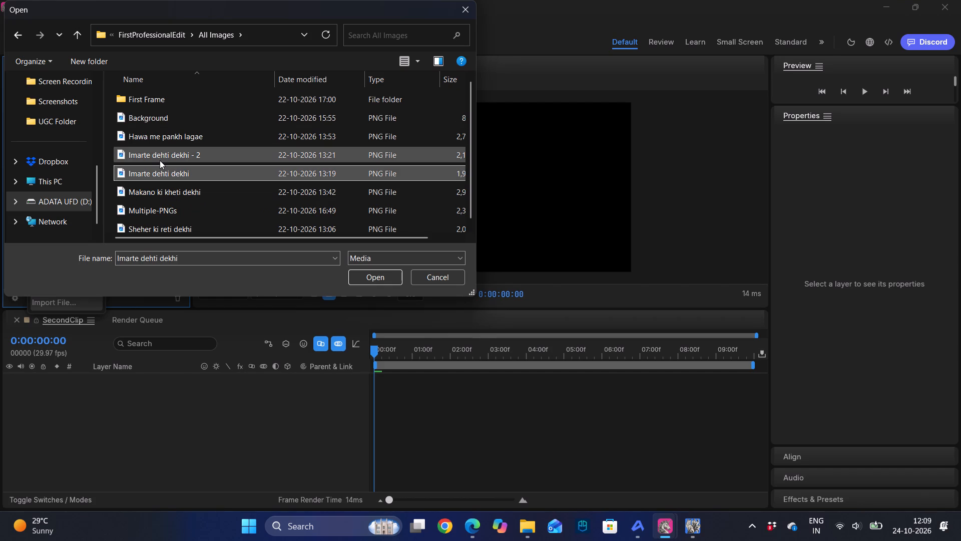
key("Return")
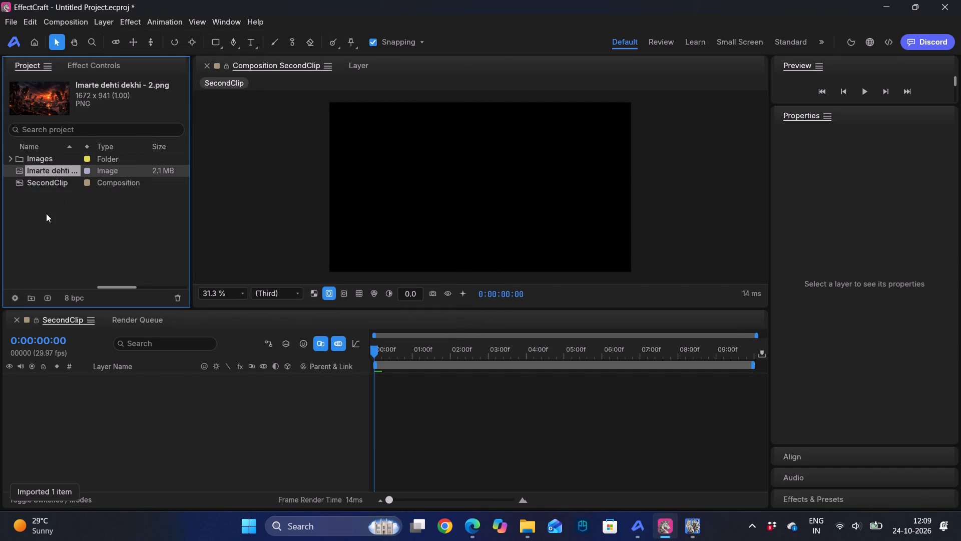
Move the imported Imarte dehti dekhi - 2.png into the project's Images folder.
left_click_drag(35, 172, 36, 159)
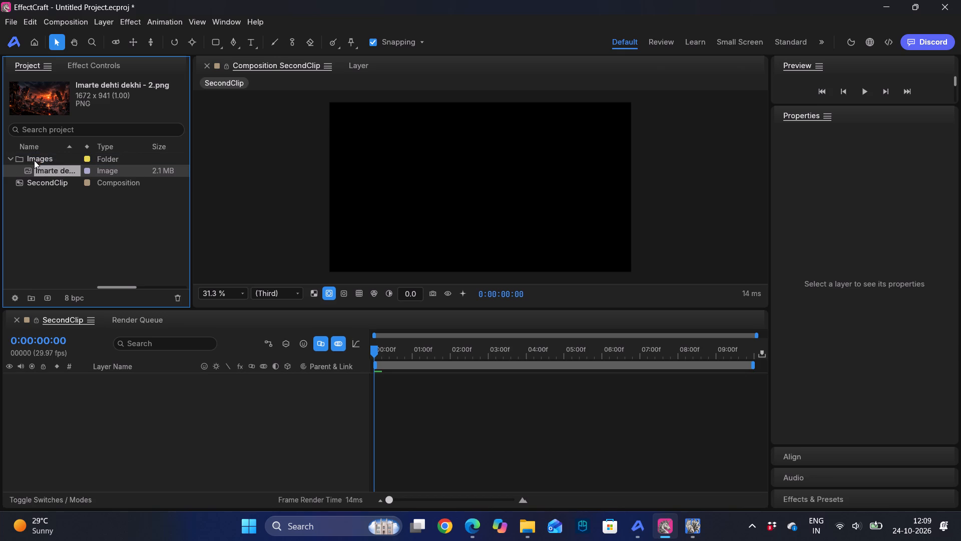
Add Imarte dehti dekhi - 2.png to the SecondClip timeline as a layer.
left_click_drag(66, 170, 360, 390)
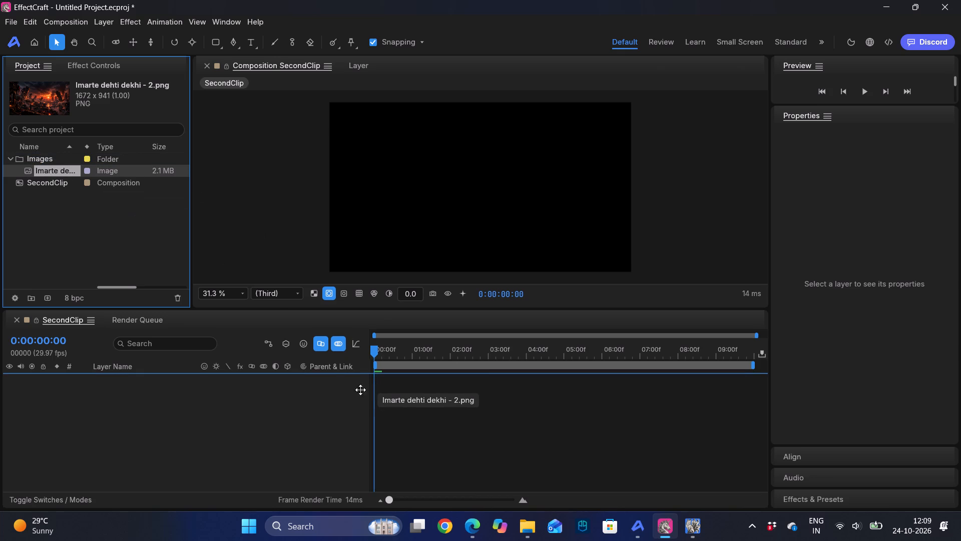
left_click_drag(360, 390, 331, 392)
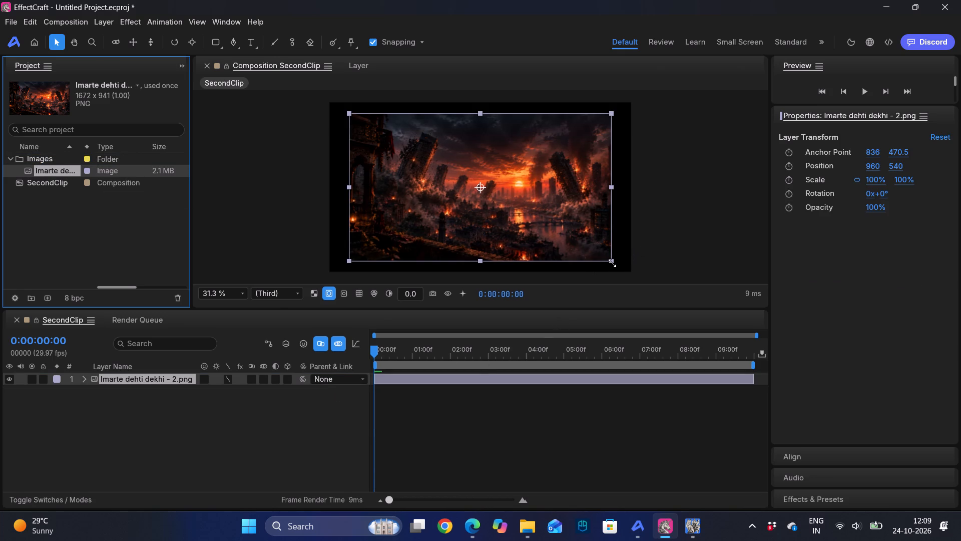
Scale the Imarte dehti dekhi - 2.png layer up to about 114.8% so it fills the composition frame.
left_click_drag(612, 263, 629, 272)
left_click(514, 434)
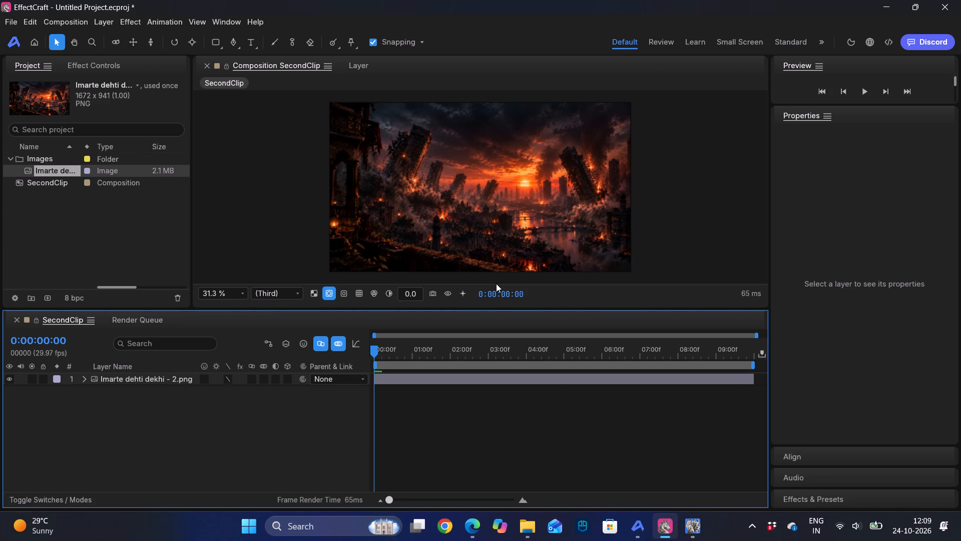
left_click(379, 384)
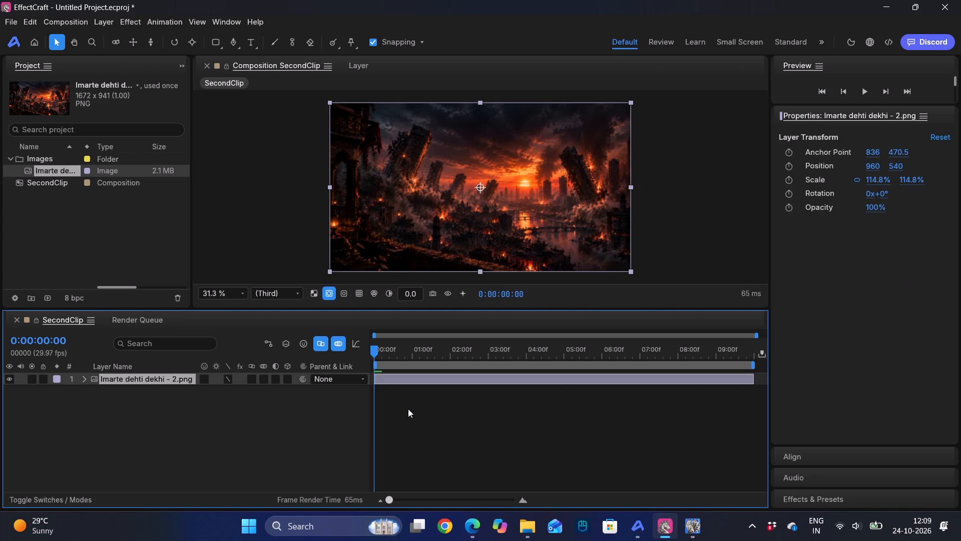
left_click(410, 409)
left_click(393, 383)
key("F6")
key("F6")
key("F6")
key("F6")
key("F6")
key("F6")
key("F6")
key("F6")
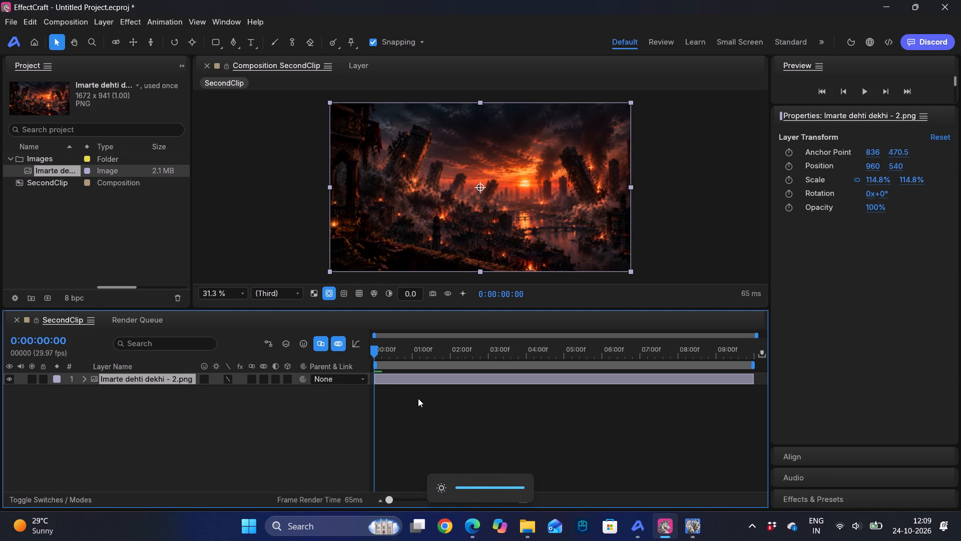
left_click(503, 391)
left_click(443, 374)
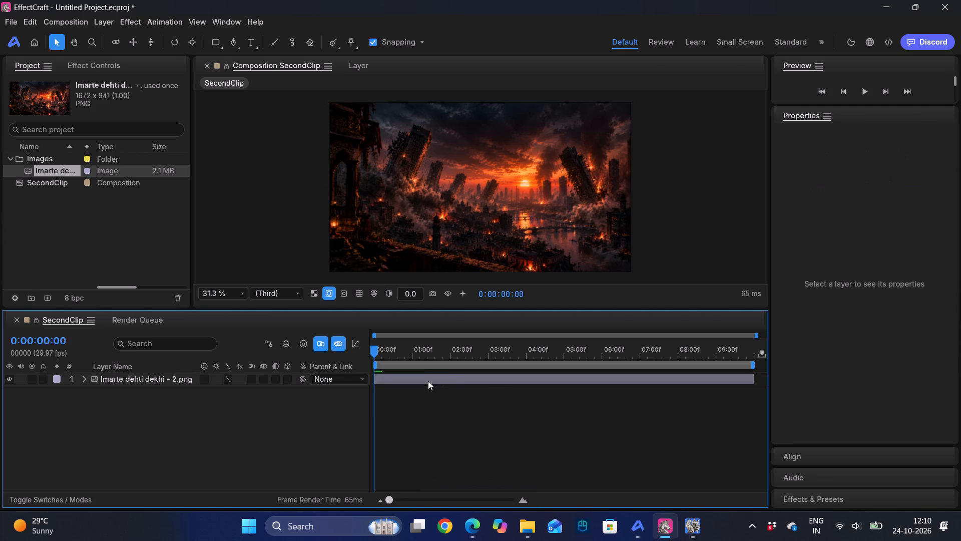
Add a new mask to the Imarte dehti dekhi - 2.png layer.
left_click(428, 381)
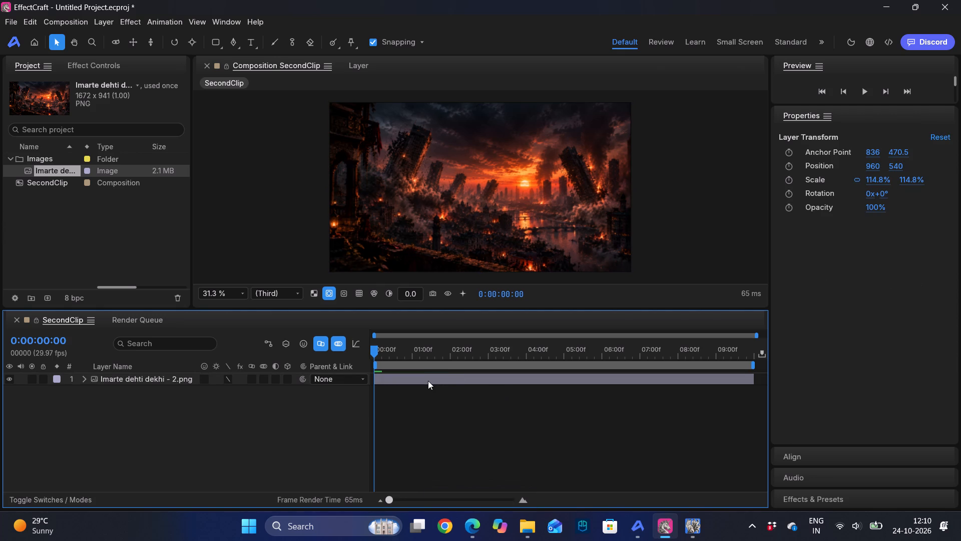
right_click(153, 382)
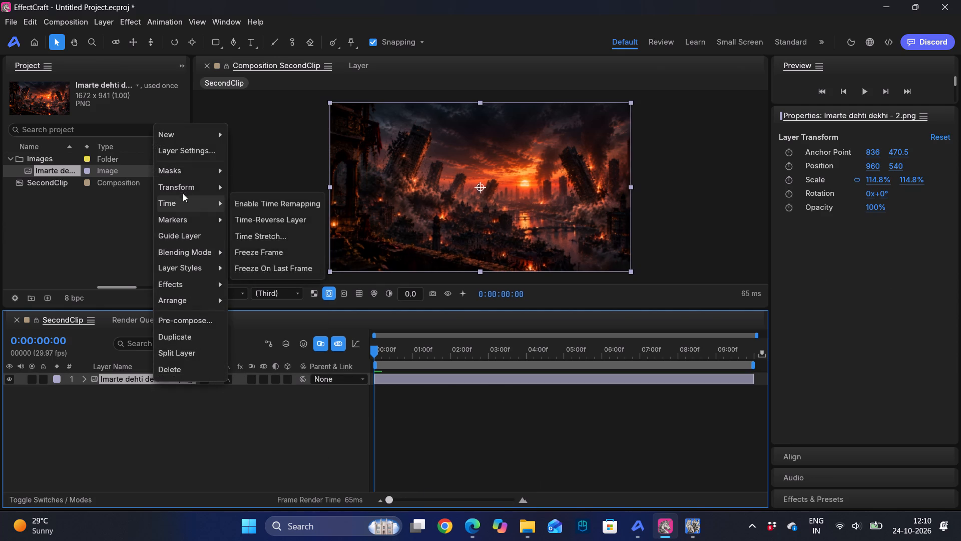
left_click(178, 179)
left_click(250, 166)
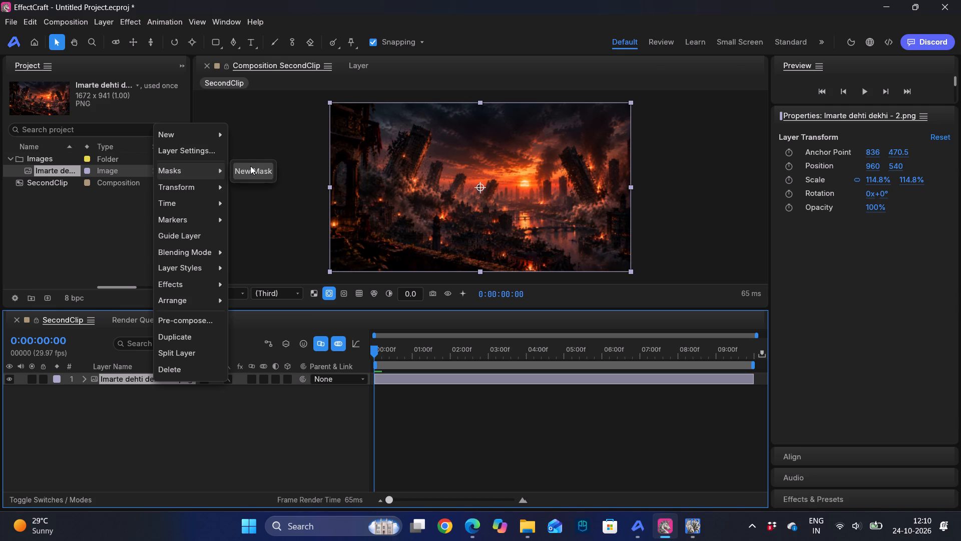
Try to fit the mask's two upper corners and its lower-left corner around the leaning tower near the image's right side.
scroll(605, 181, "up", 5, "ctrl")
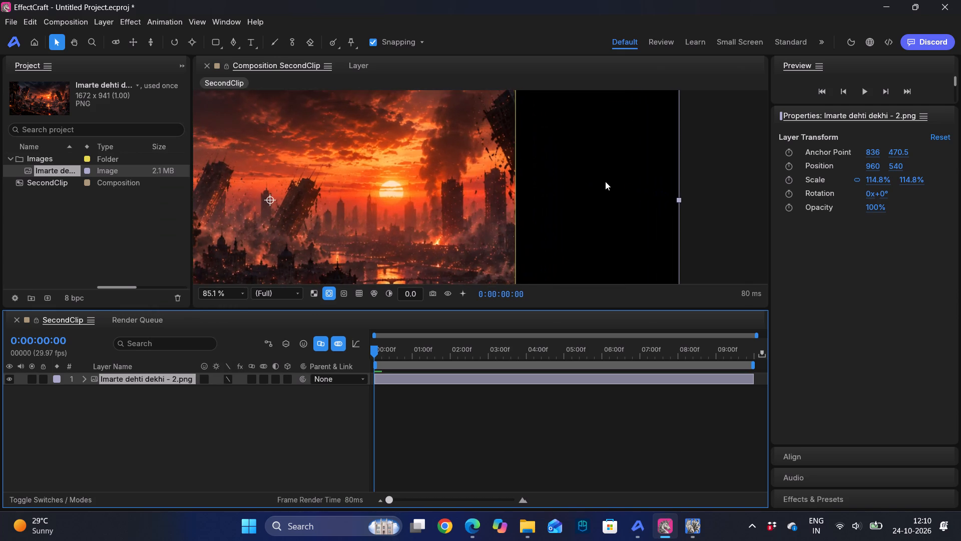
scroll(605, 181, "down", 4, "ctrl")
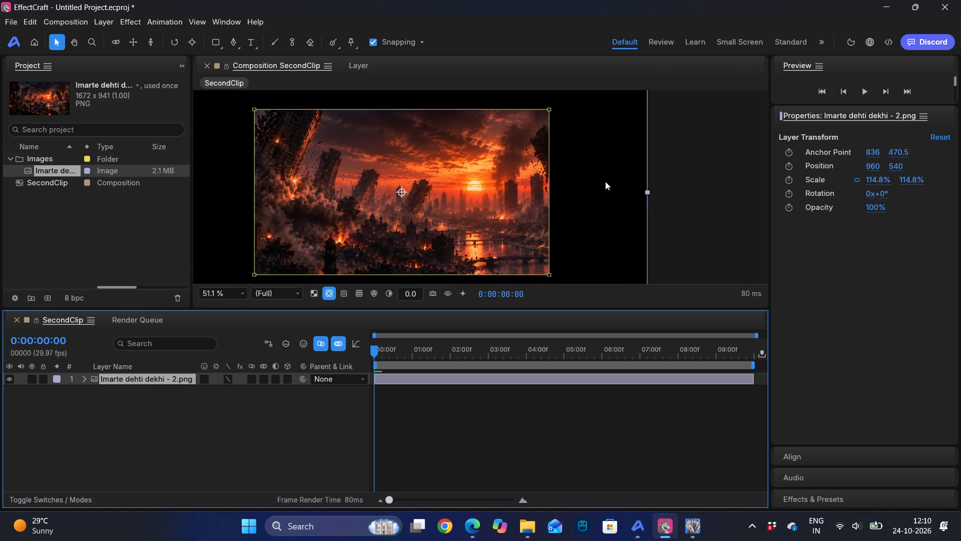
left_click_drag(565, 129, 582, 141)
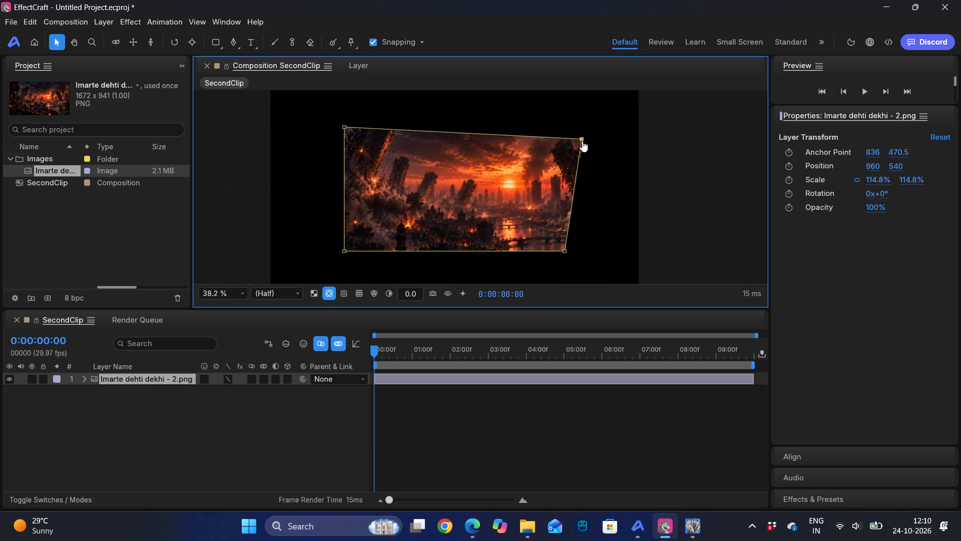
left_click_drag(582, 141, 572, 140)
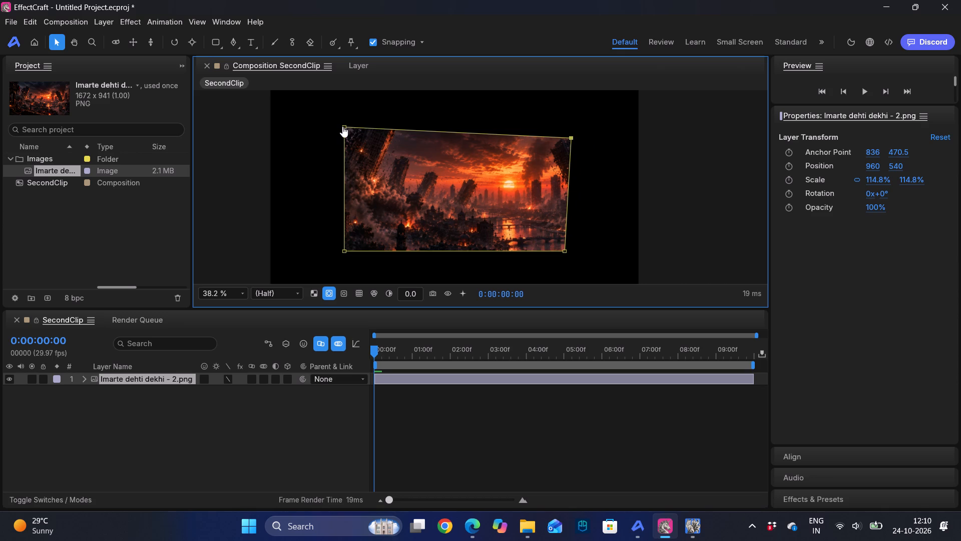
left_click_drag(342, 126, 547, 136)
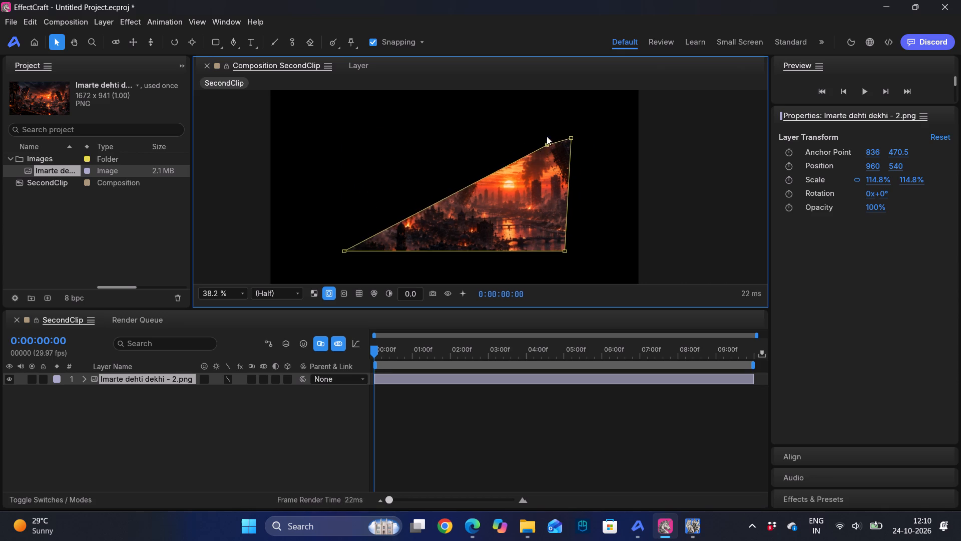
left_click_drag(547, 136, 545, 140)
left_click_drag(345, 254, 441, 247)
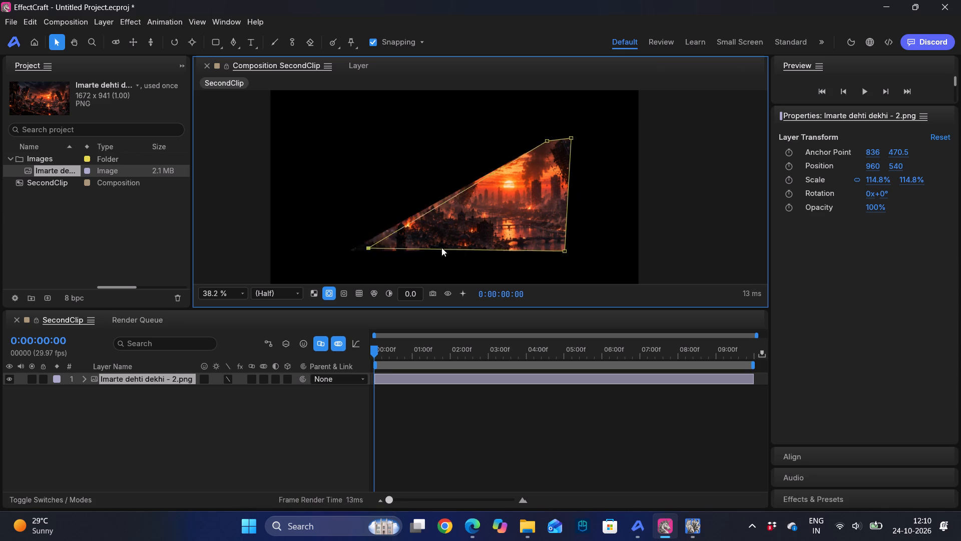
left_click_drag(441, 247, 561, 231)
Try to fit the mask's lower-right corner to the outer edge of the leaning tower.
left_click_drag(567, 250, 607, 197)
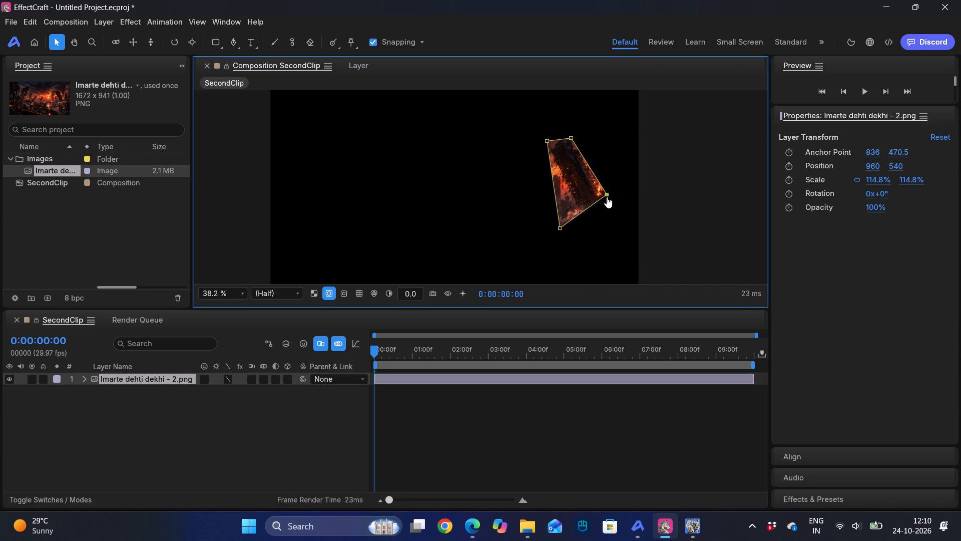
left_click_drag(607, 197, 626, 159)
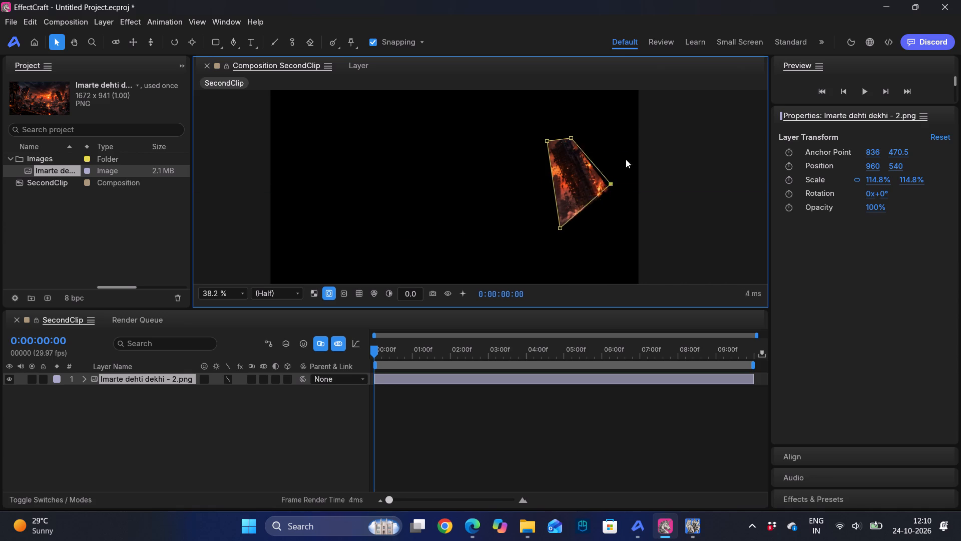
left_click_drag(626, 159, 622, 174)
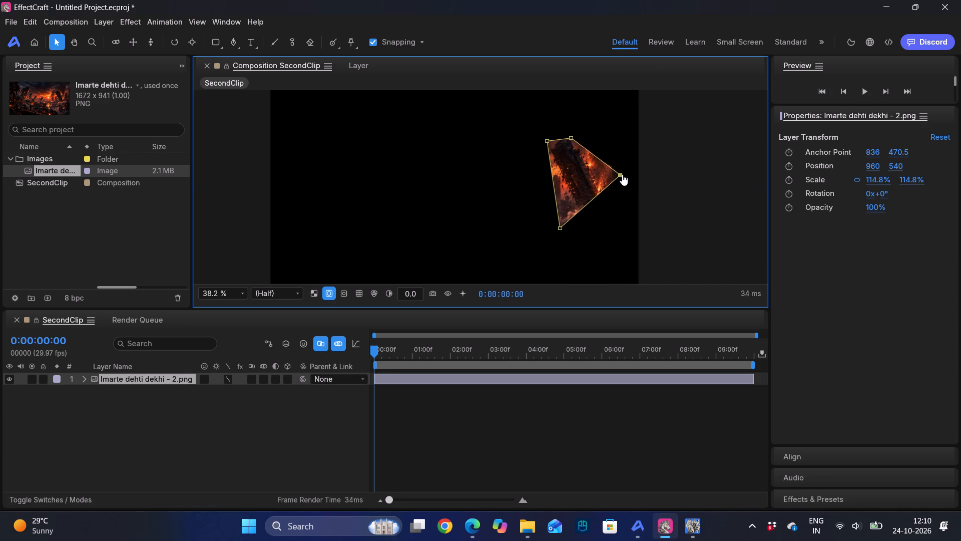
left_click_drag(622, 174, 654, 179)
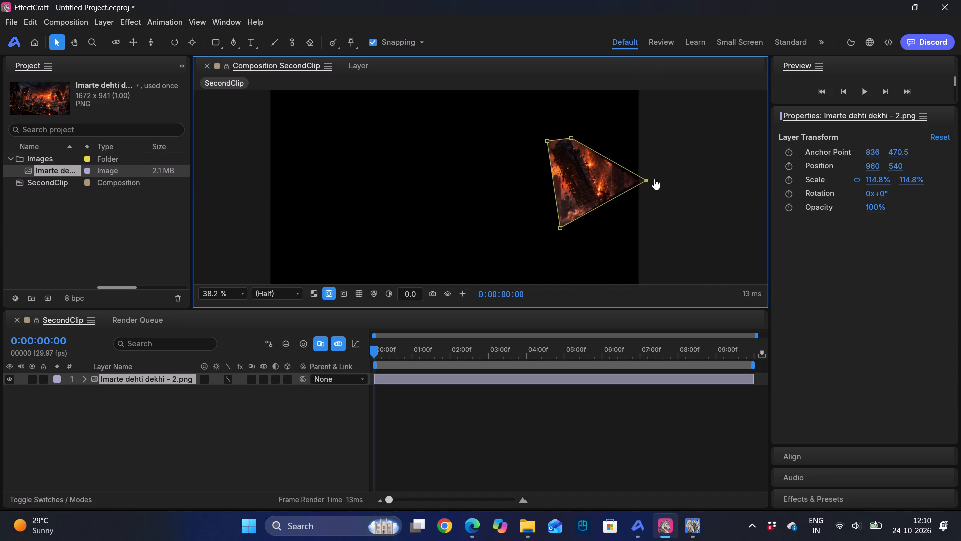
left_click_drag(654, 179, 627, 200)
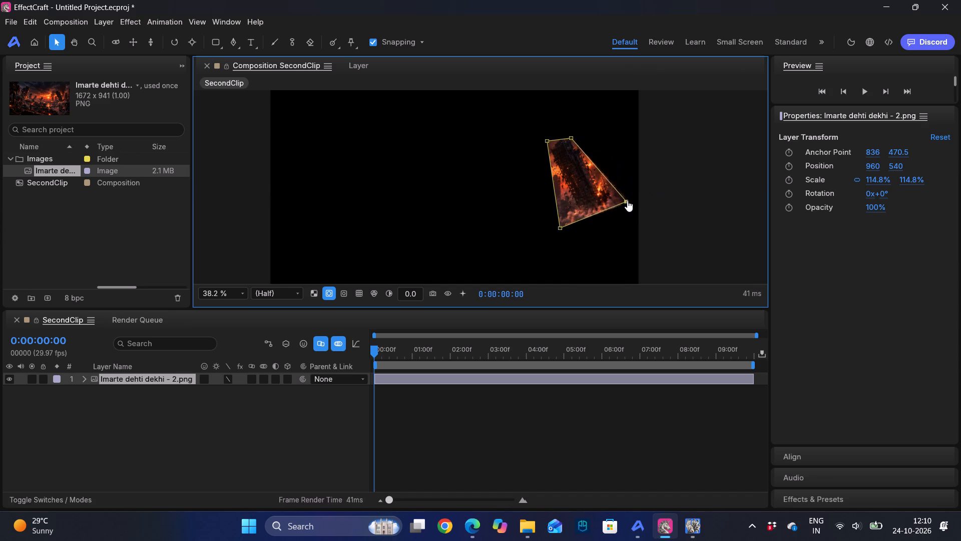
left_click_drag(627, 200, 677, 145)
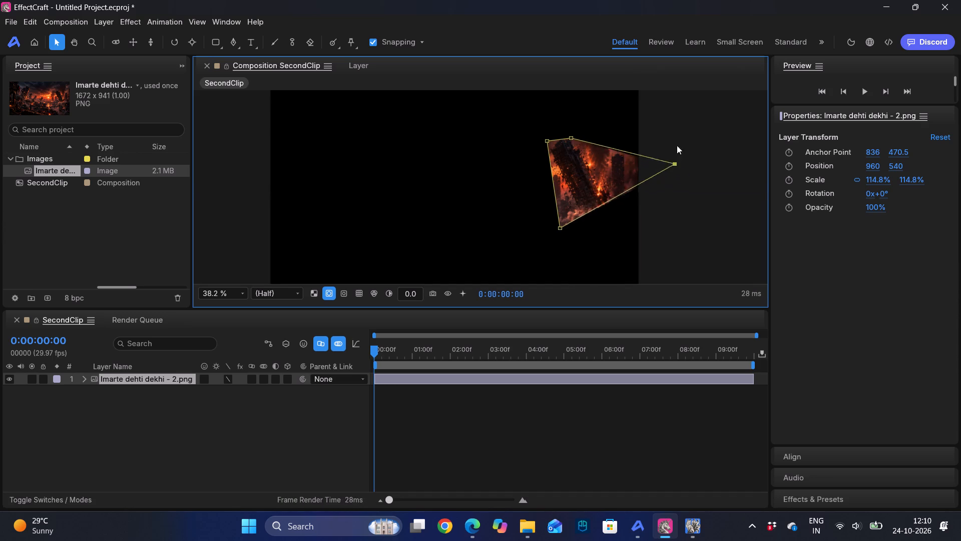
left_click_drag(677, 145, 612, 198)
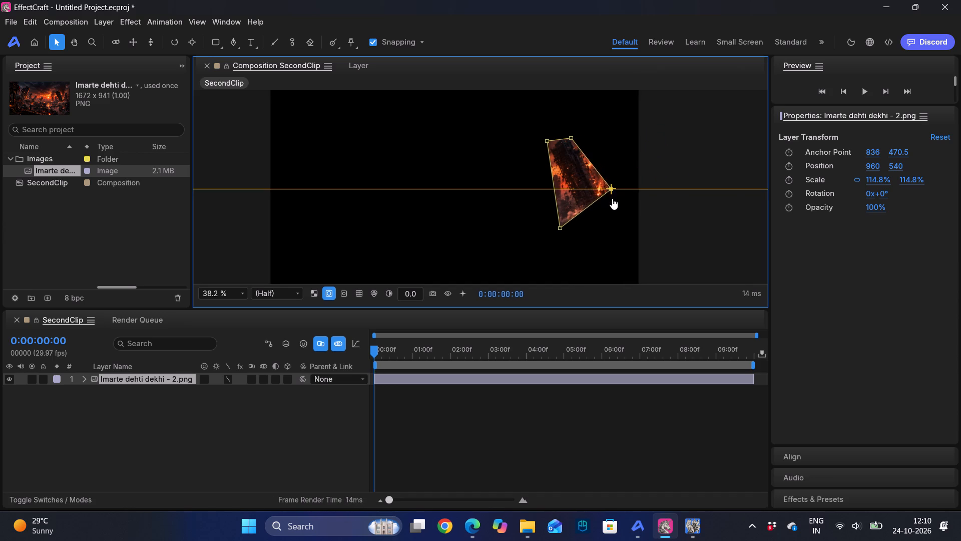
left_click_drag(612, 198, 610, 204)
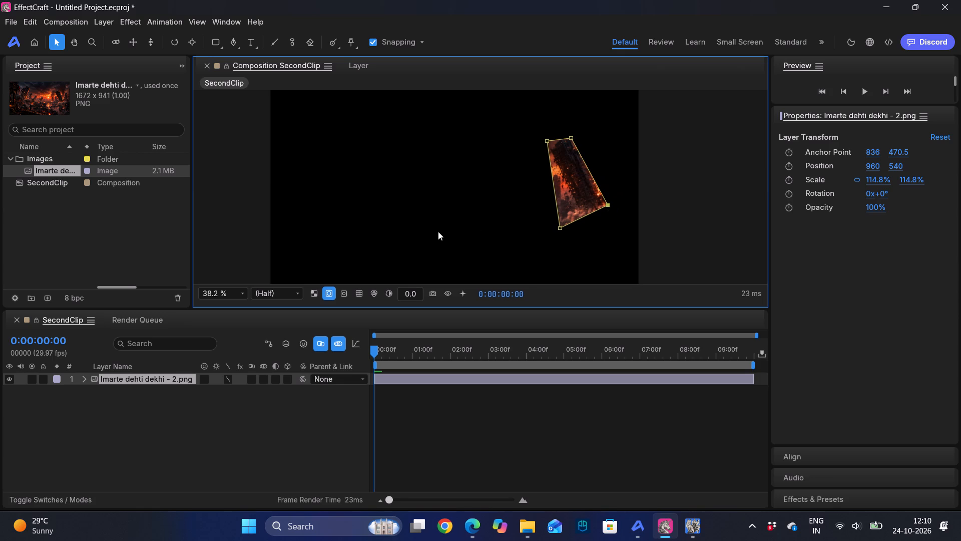
Undo the mask corner edits and the new mask on the Imarte dehti dekhi - 2.png layer, and deselect the layer.
key("ctrl+z")
key("ctrl+z")
key("ctrl+z")
key("ctrl+z")
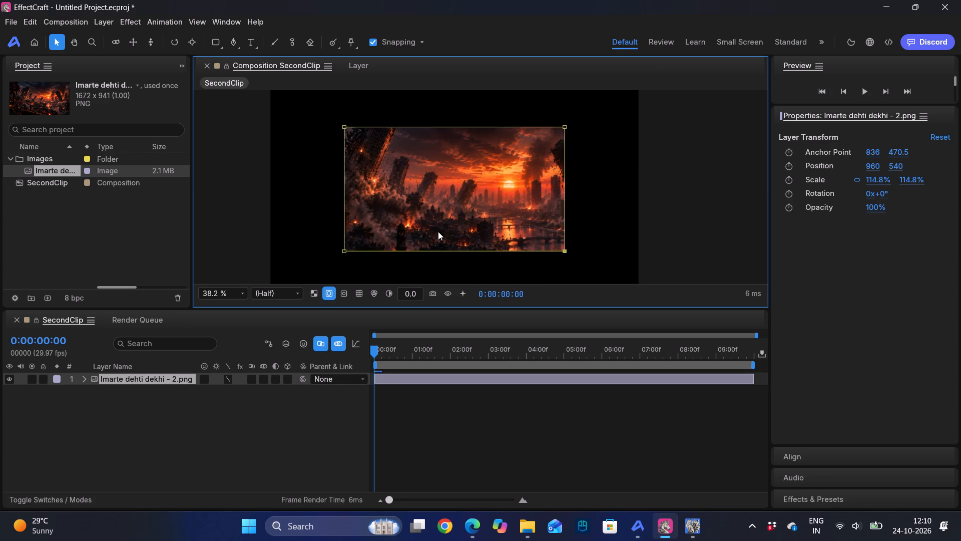
key("ctrl+z")
left_click(718, 230)
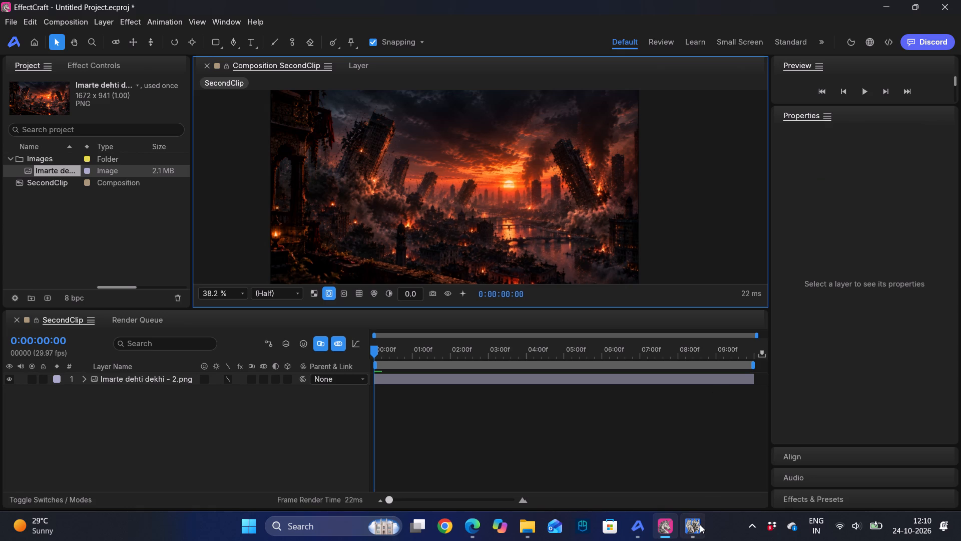
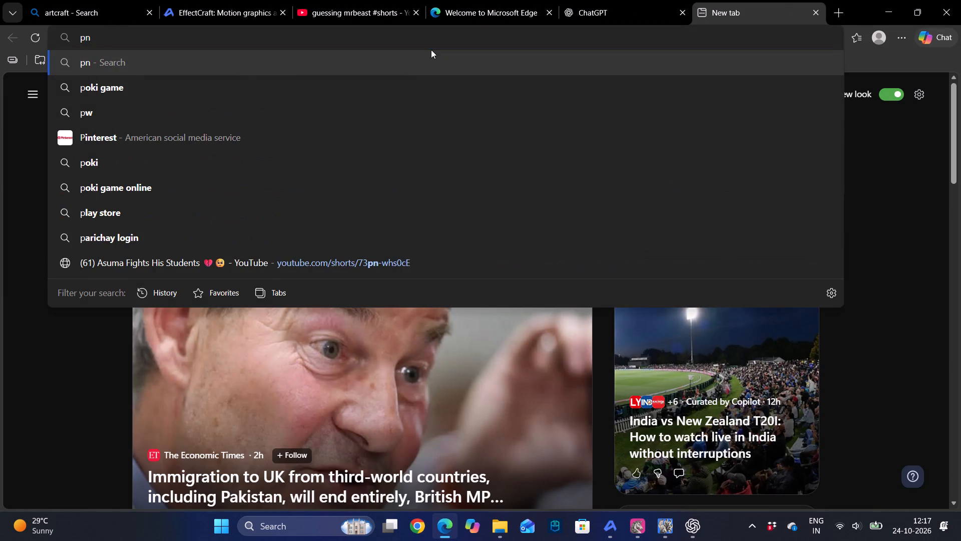
key("t")
key("BackSpace")
key("BackSpace")
type("intre")
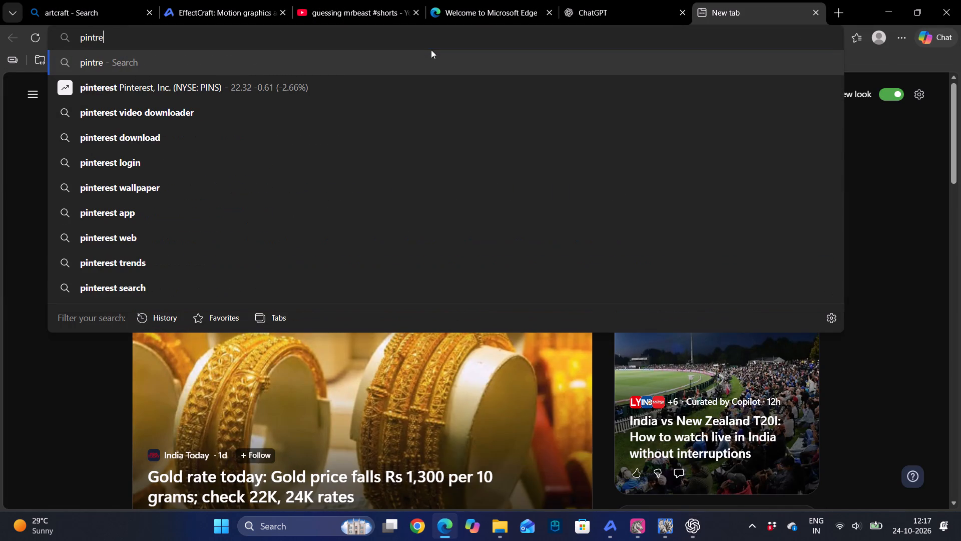
key("s")
key("Down")
key("Down")
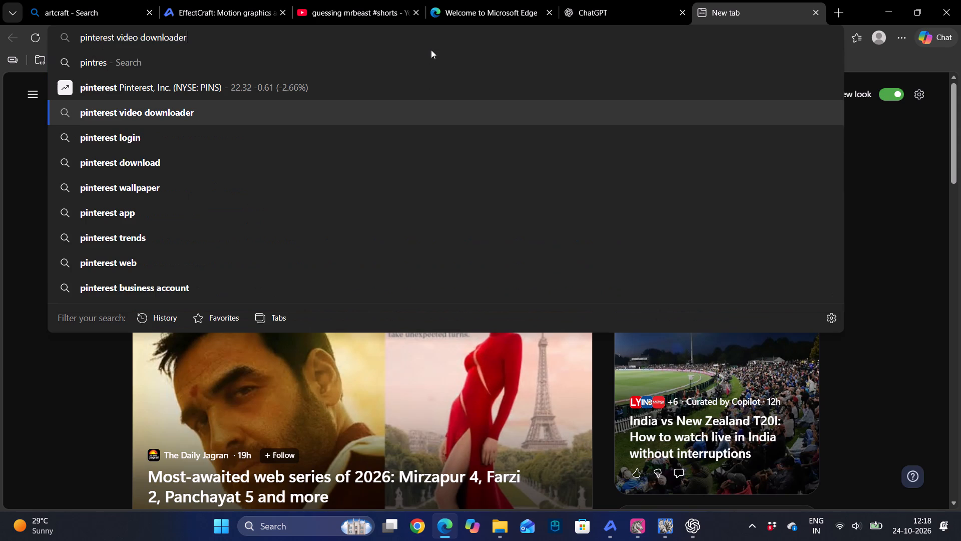
key("Down")
key("Down")
key("Down")
key("Down")
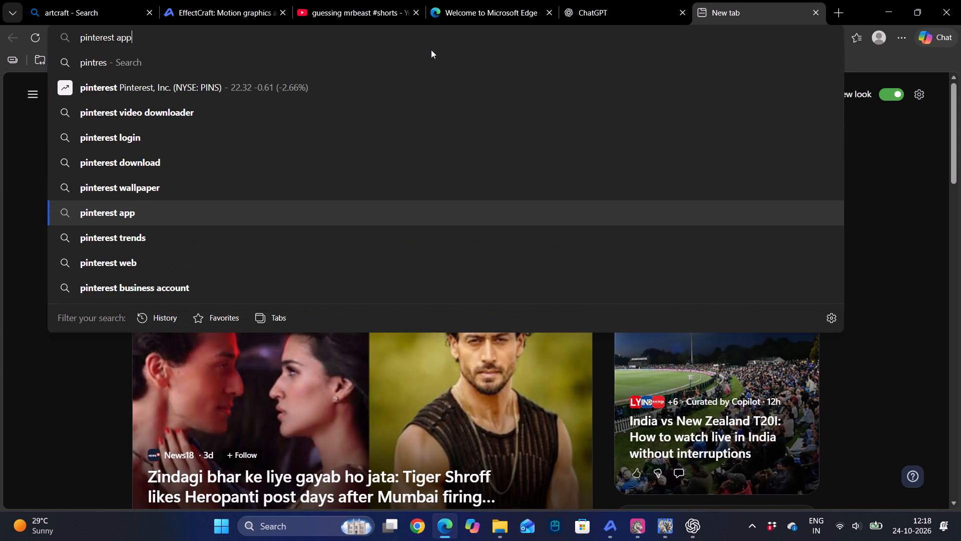
key("Down")
key("Down")
key("Return")
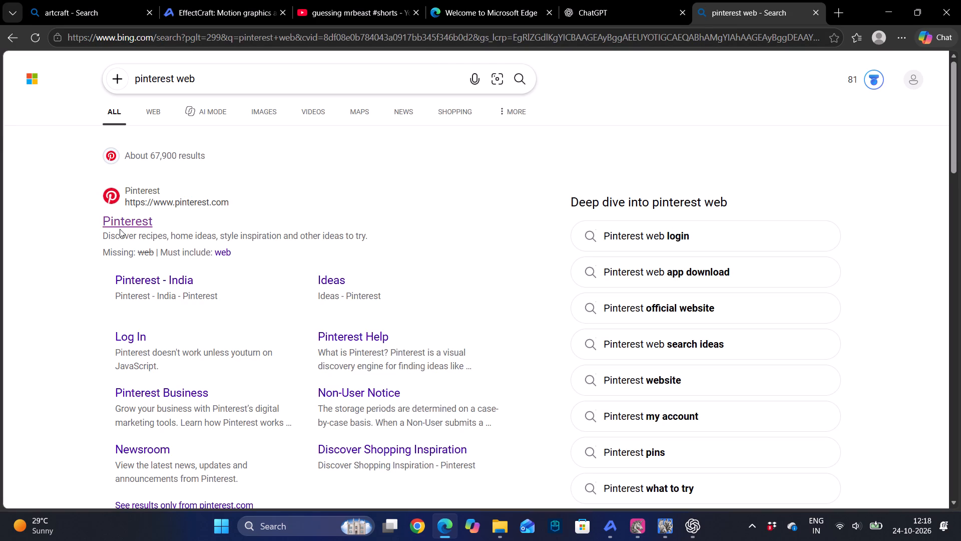
left_click(120, 229)
left_click(121, 226)
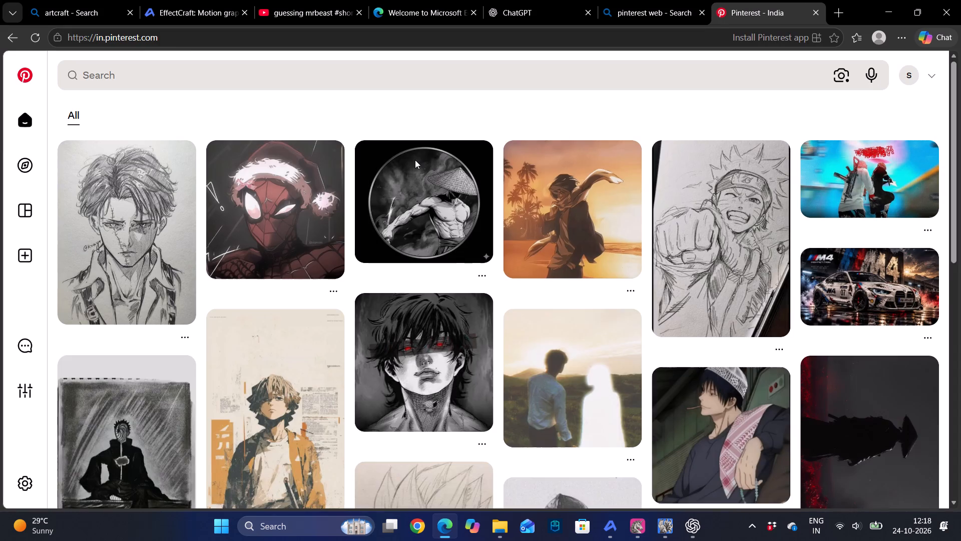
Search Pinterest for "smoke", dismissing the notification request, and browse the resulting pins for usable smoke images.
left_click(415, 160)
left_click(227, 75)
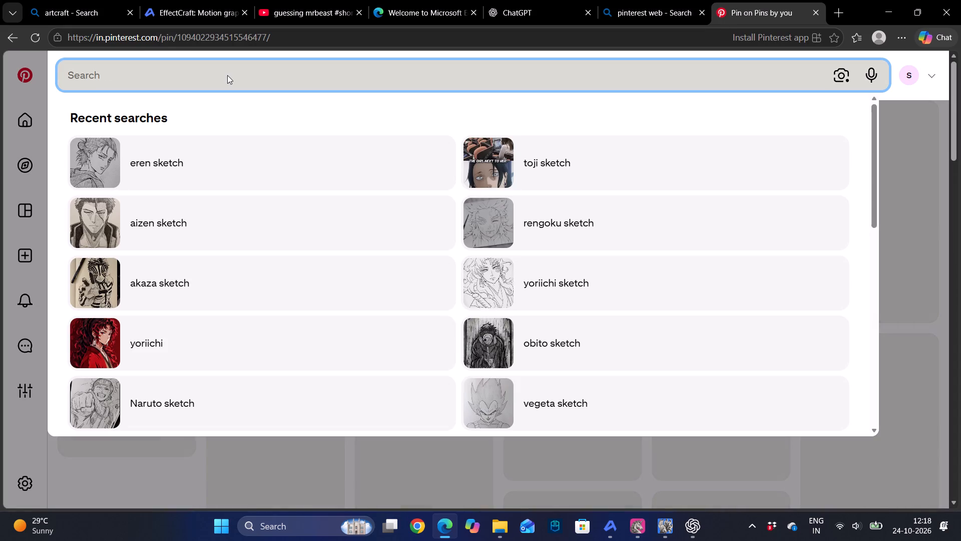
type("smoke")
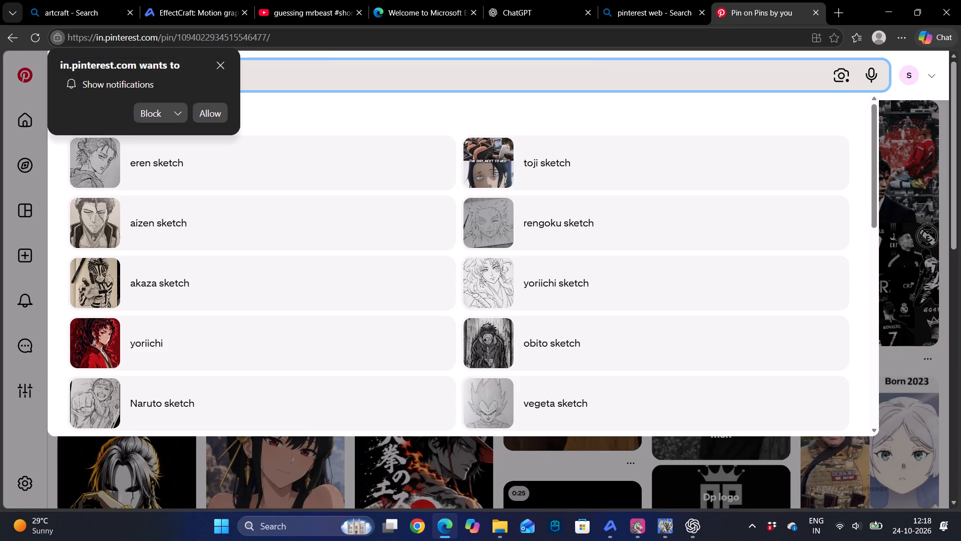
left_click(221, 65)
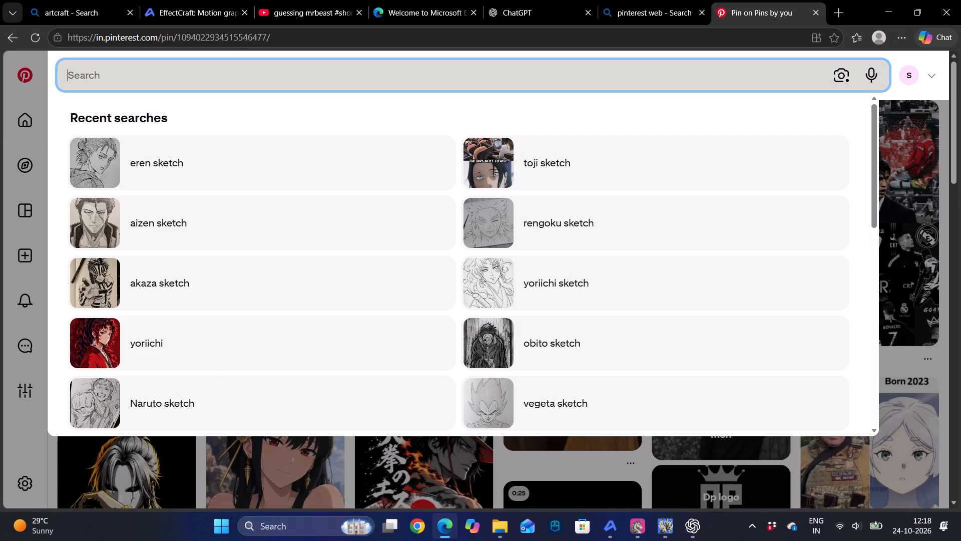
type("smoke")
key("Return")
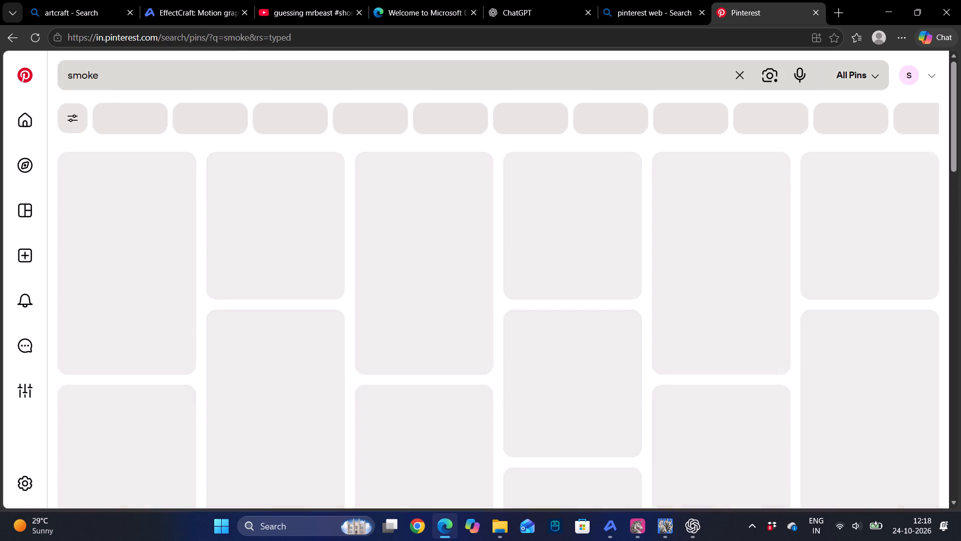
scroll(392, 267, "down", 1)
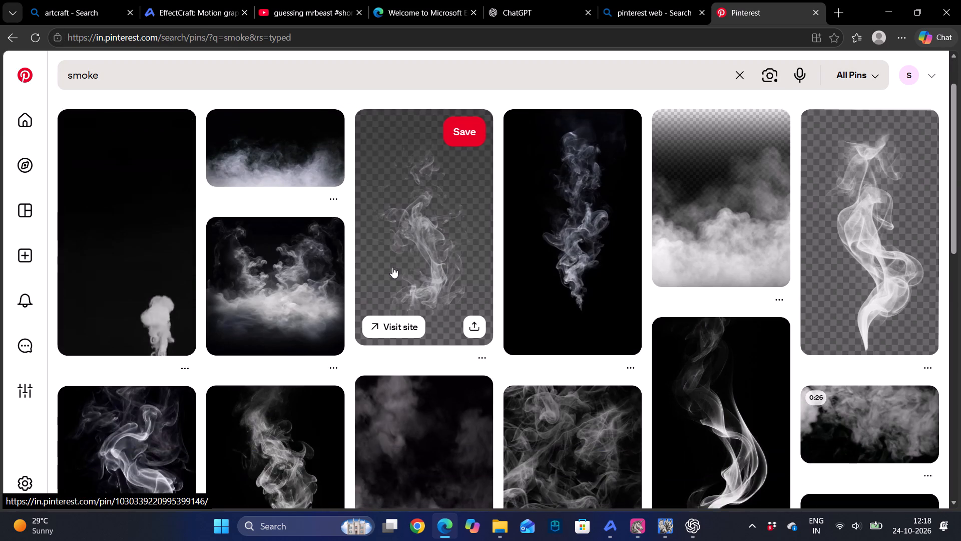
scroll(392, 267, "down", 2)
Replace the Pinterest search term with "dust", run the search and dismiss the pop-up about saving ideas.
left_click(126, 74)
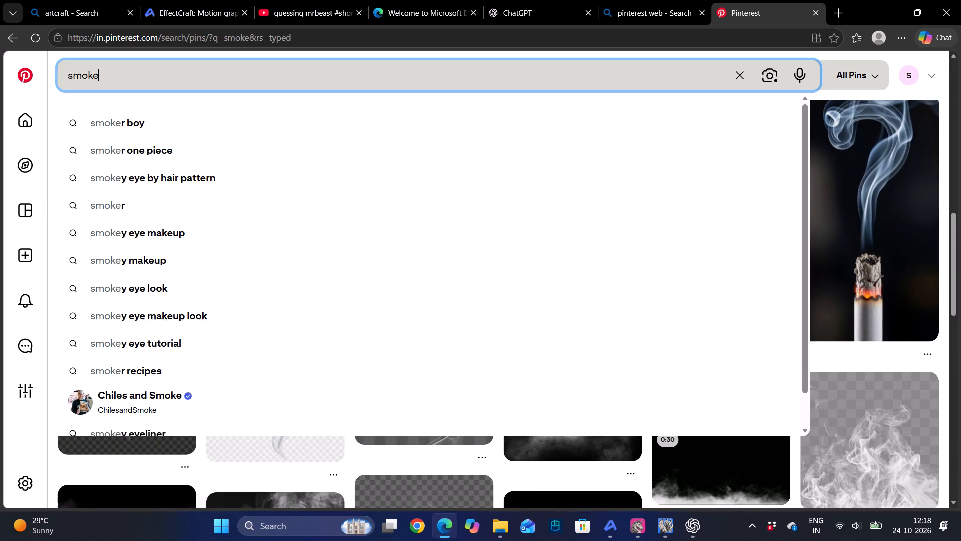
key("BackSpace")
key("BackSpace")
key("BackSpace")
key("BackSpace")
key("BackSpace")
key("BackSpace")
key("BackSpace")
key("BackSpace")
key("BackSpace")
key("BackSpace")
key("BackSpace")
key("BackSpace")
key("BackSpace")
key("BackSpace")
key("BackSpace")
key("BackSpace")
key("BackSpace")
key("BackSpace")
key("BackSpace")
key("BackSpace")
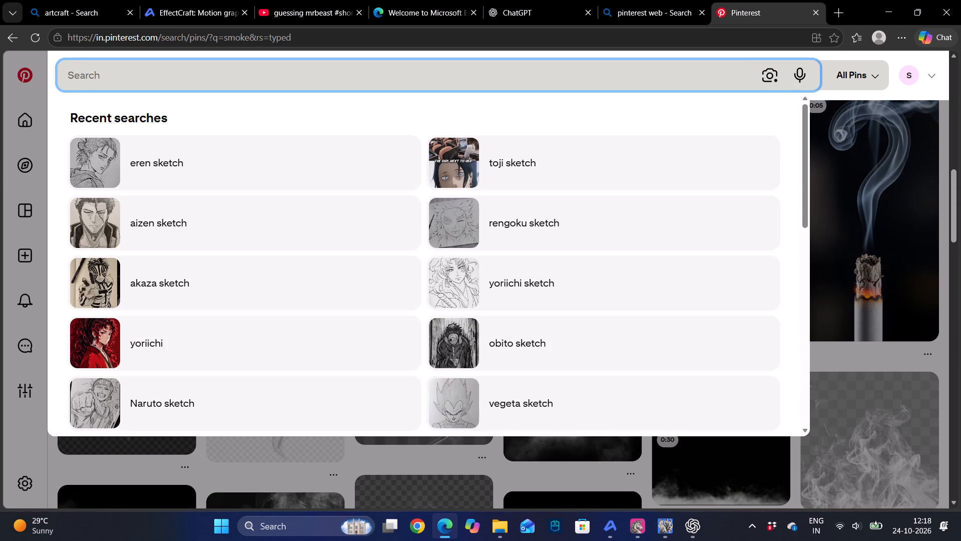
type("dust")
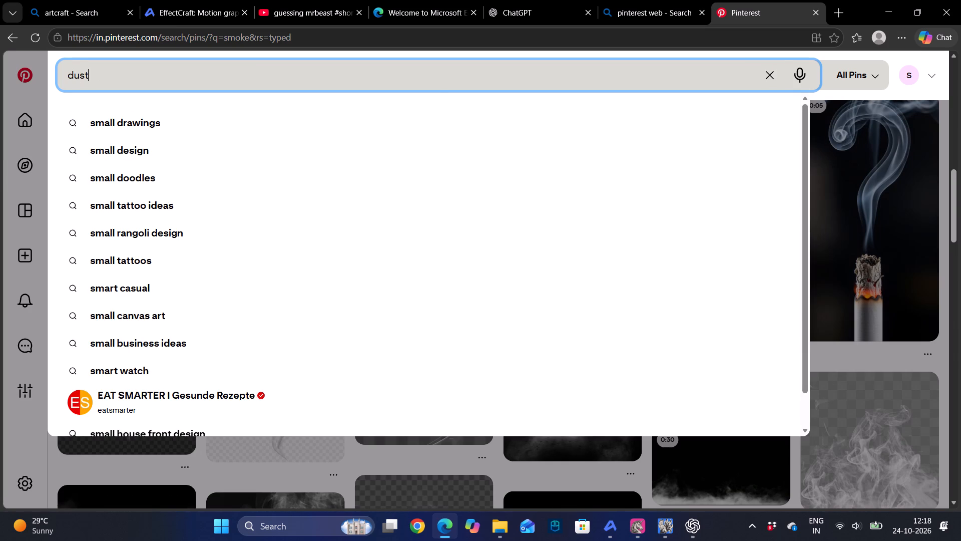
key("Return")
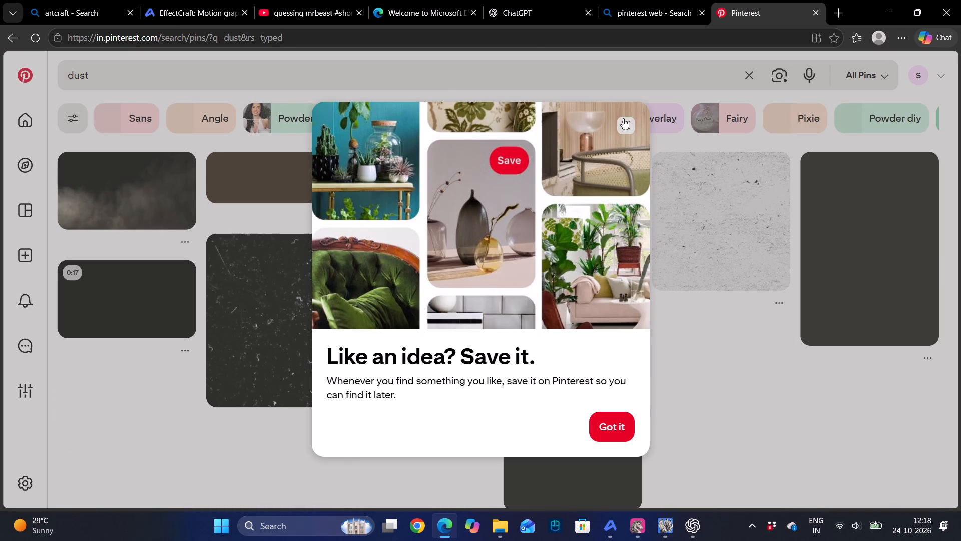
left_click(623, 118)
Browse the dust pins for a usable dust cloud image and examine the sand dust explosion pin on a white background.
scroll(398, 296, "down", 1)
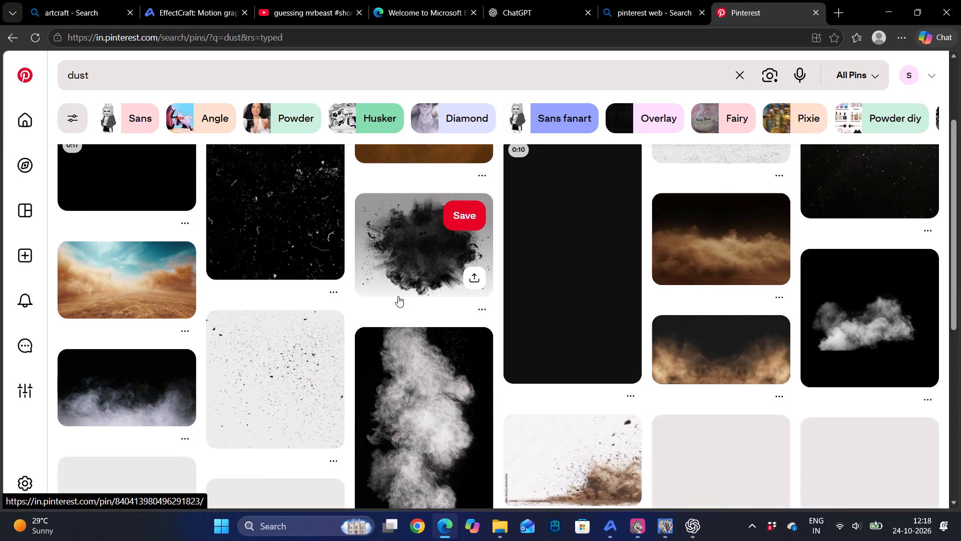
scroll(398, 296, "down", 5)
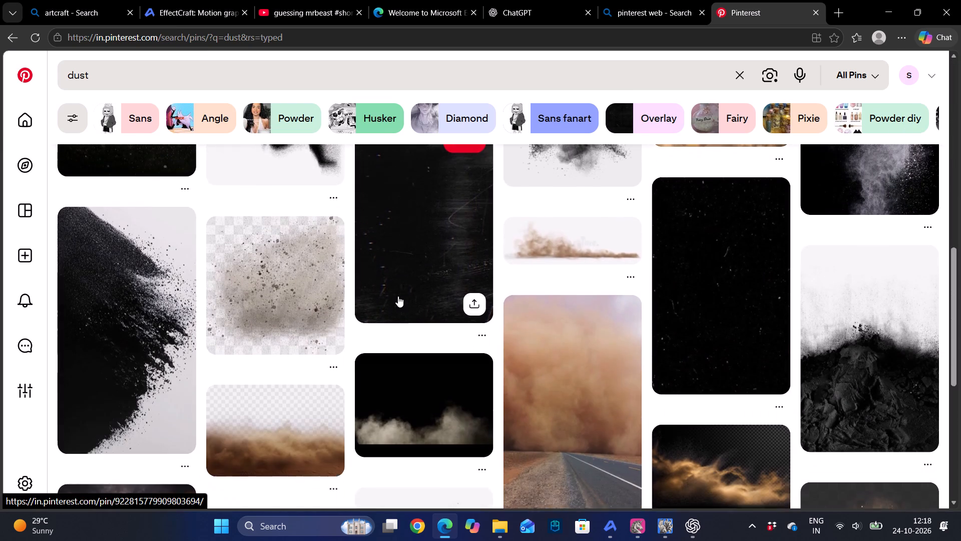
scroll(398, 296, "down", 3)
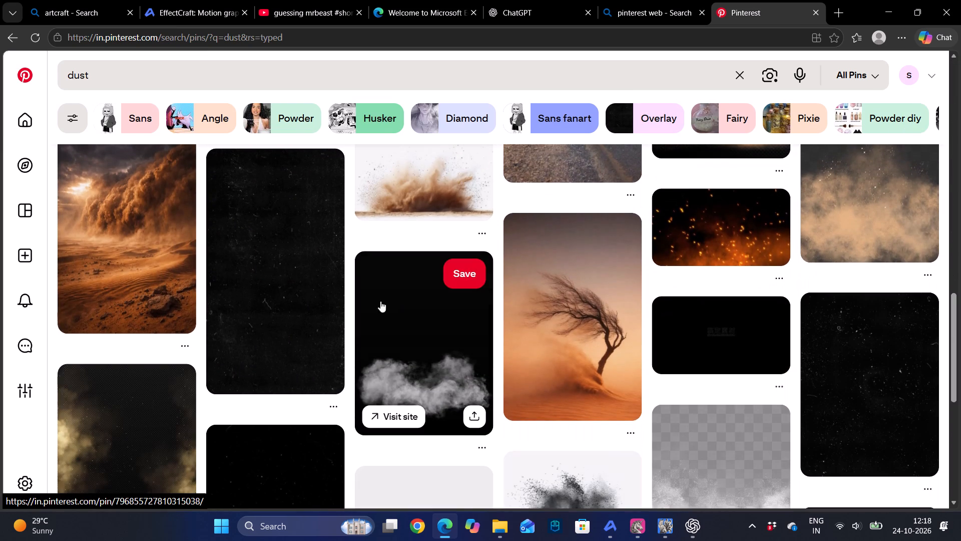
scroll(243, 370, "down", 2)
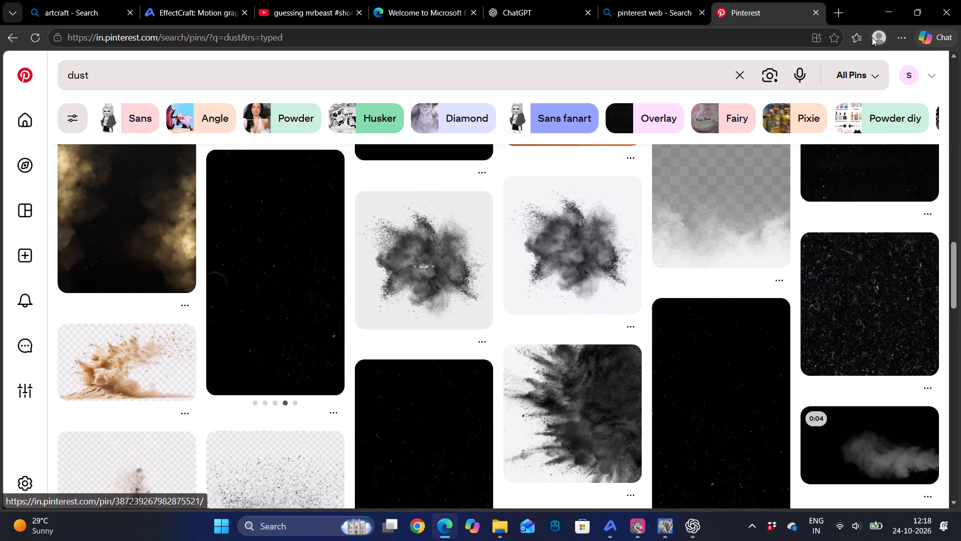
left_click(851, 72)
left_click(851, 72)
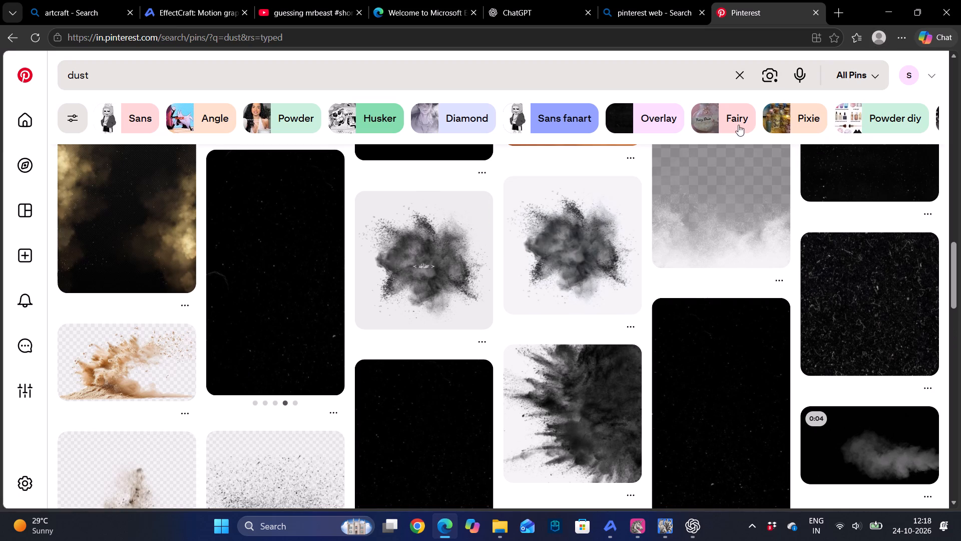
scroll(376, 363, "down", 1)
scroll(226, 358, "down", 2)
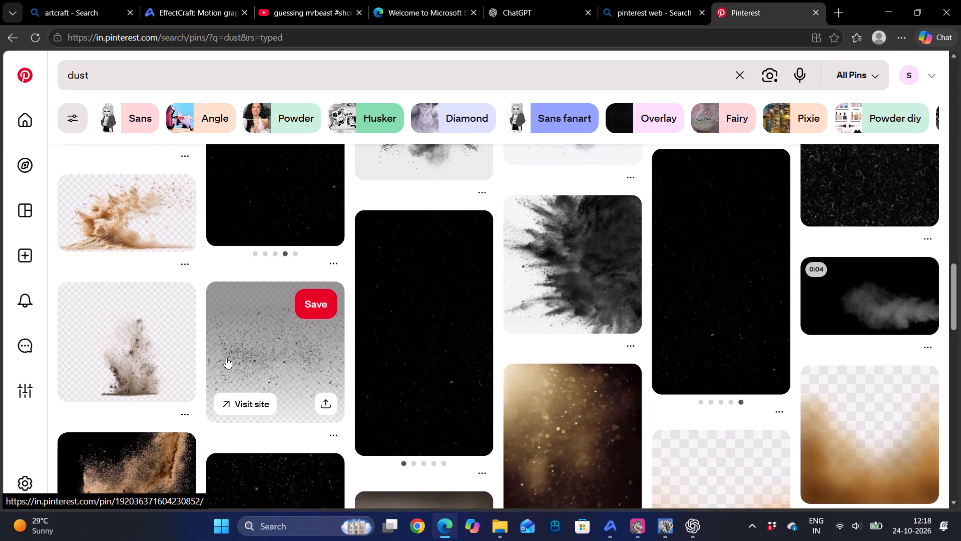
scroll(226, 358, "down", 2)
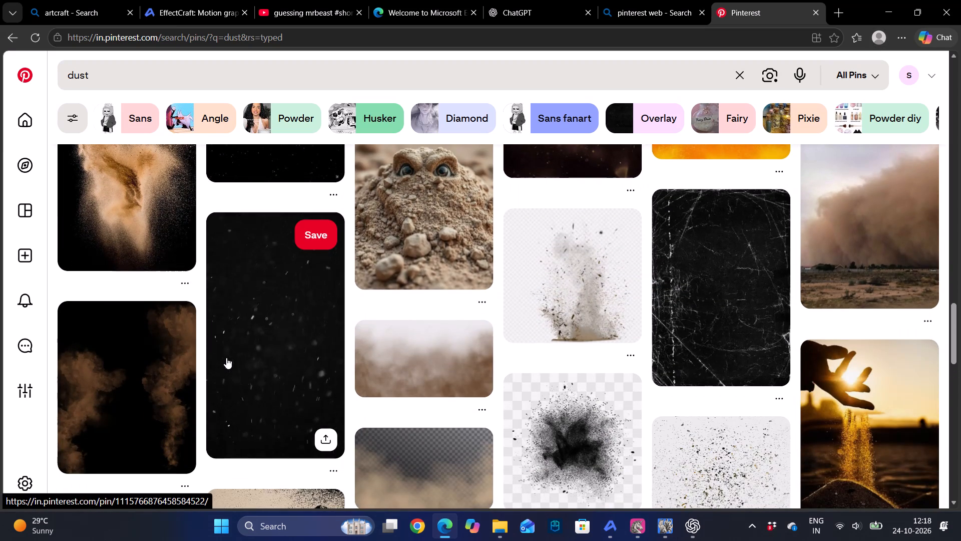
scroll(226, 358, "down", 2)
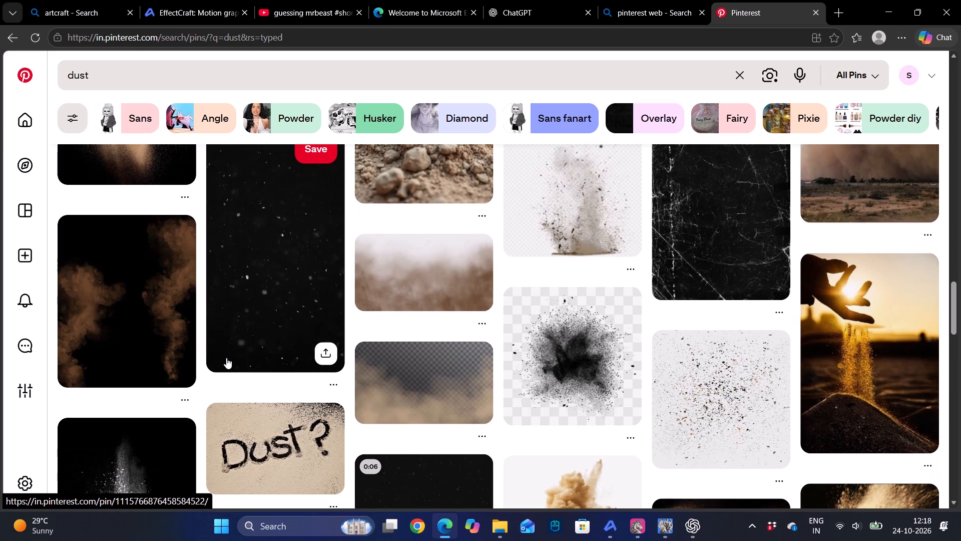
scroll(226, 358, "down", 3)
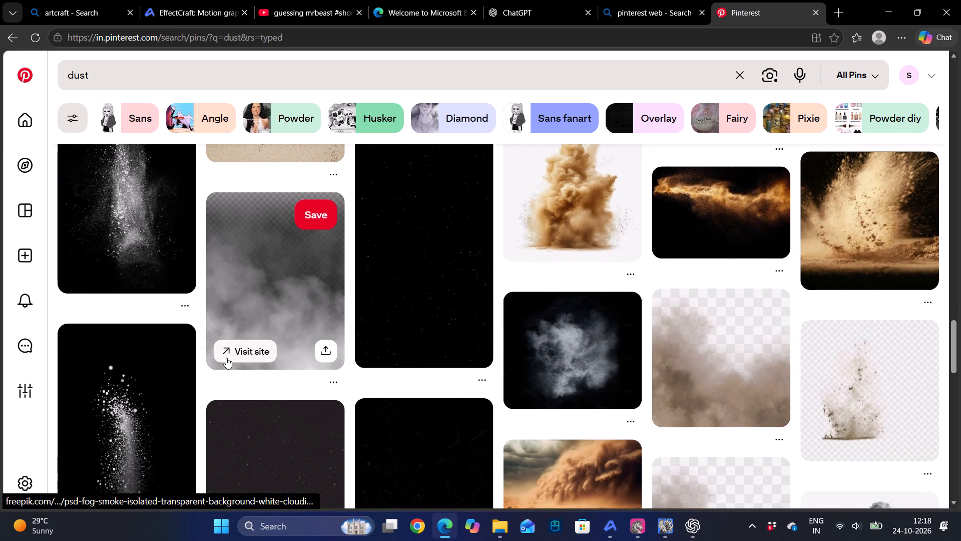
scroll(499, 472, "down", 1)
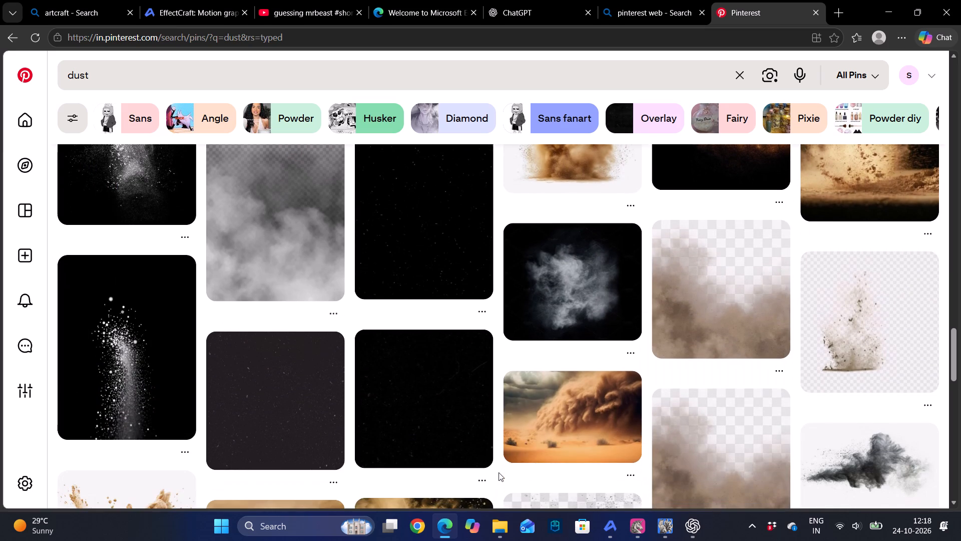
scroll(549, 383, "up", 2)
left_click(566, 301)
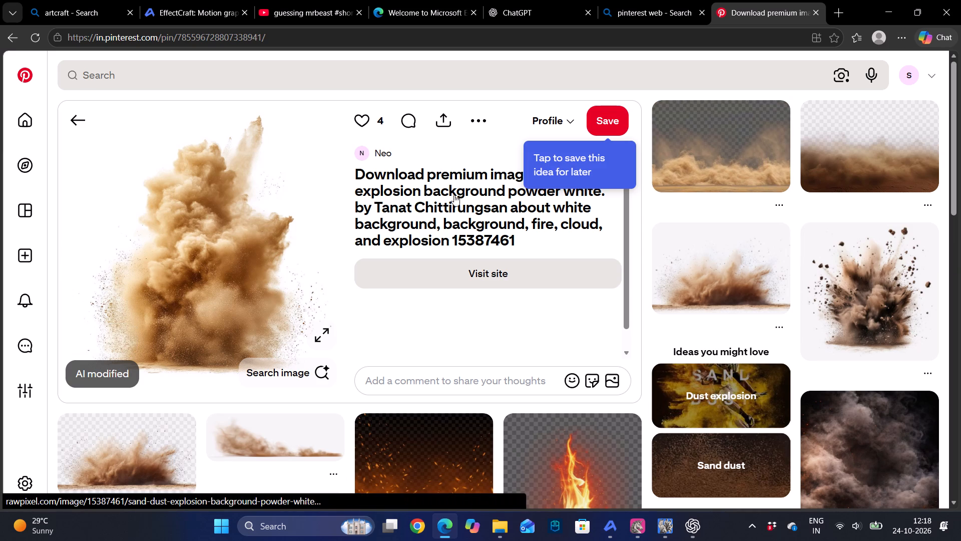
scroll(264, 283, "up", 1)
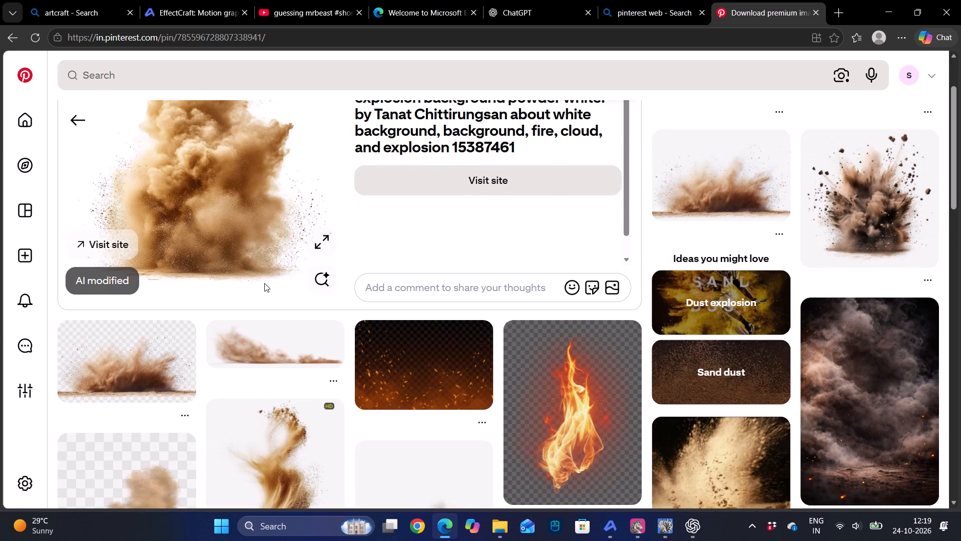
scroll(264, 283, "up", 1)
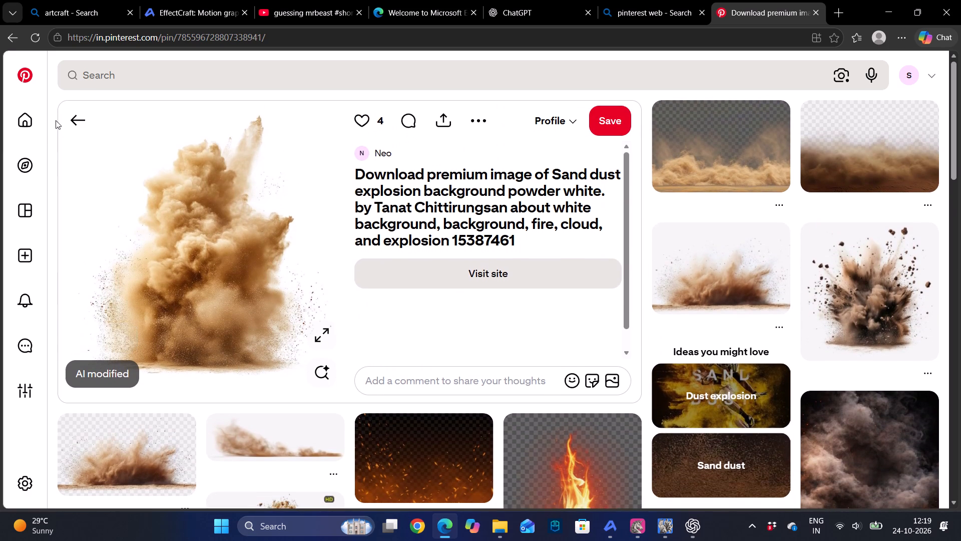
Search Pinterest for the suggested term "explosion clouds".
left_click(120, 67)
type("explosion ba")
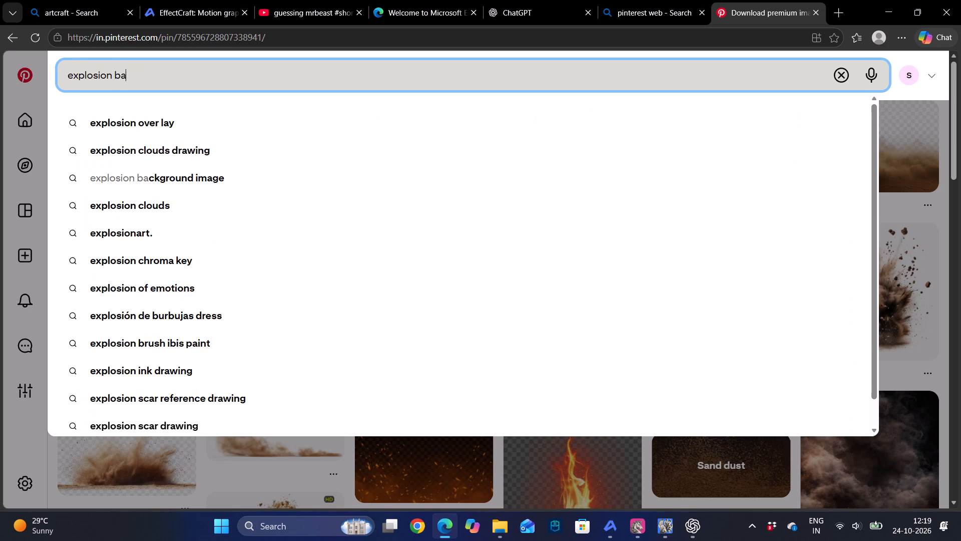
key("BackSpace")
key("BackSpace")
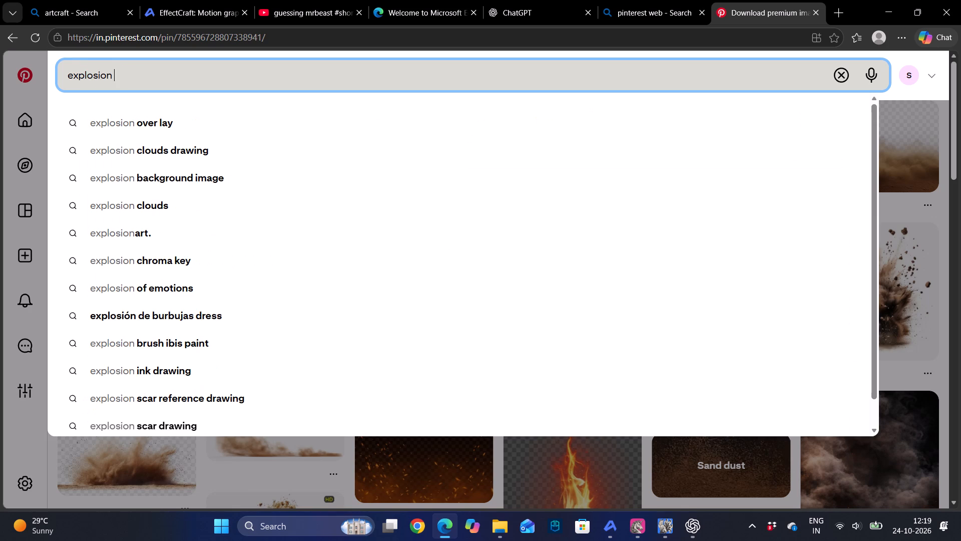
key("Down")
key("Down")
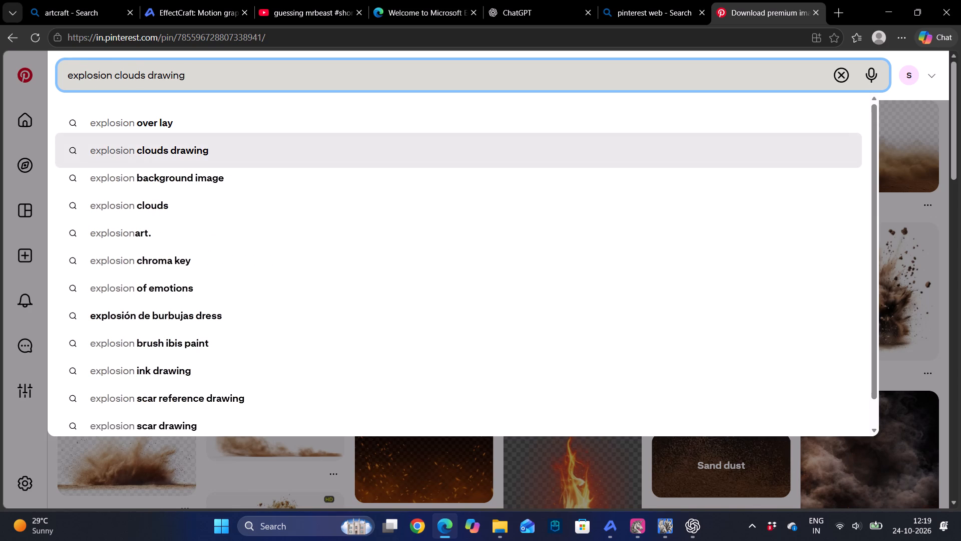
key("ctrl+Down")
key("Down")
key("Return")
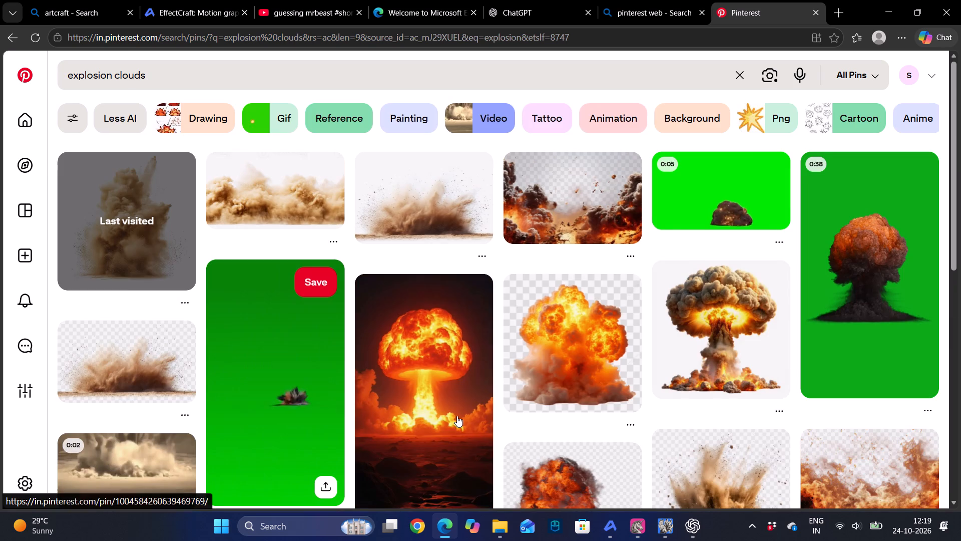
Open the grey smoke column pin "Smoke, smoke, grey smoke, cloud, explosion, monochrome png" from the results and download its image.
scroll(457, 416, "down", 3)
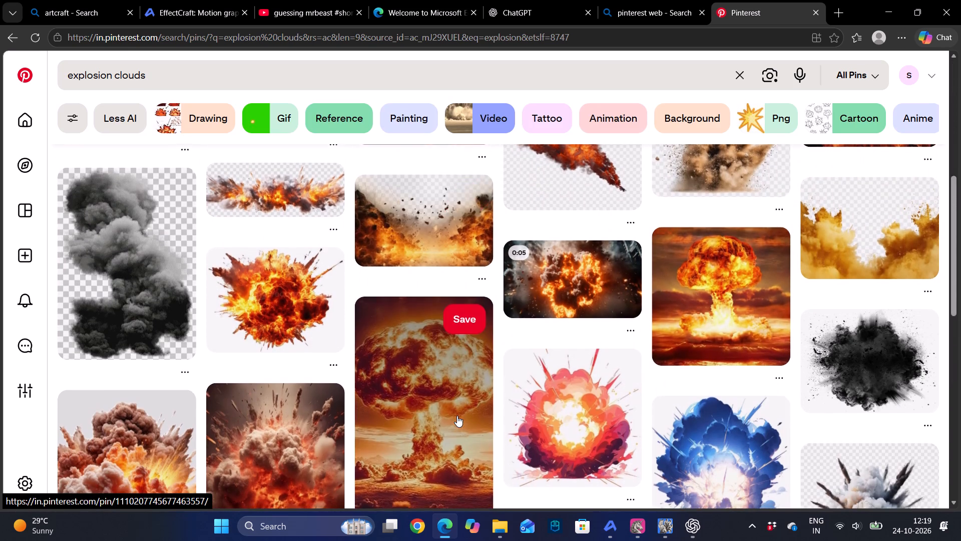
scroll(219, 334, "down", 1)
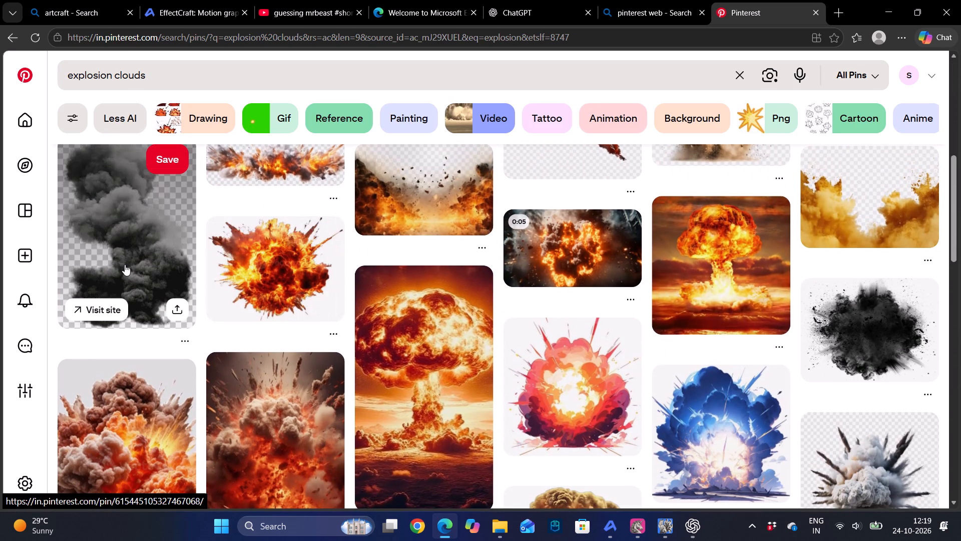
left_click(125, 264)
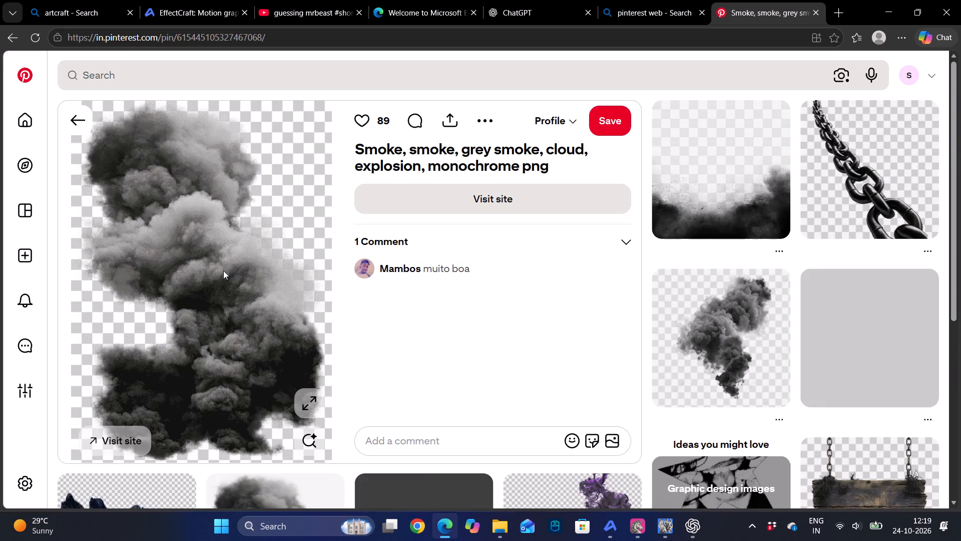
left_click(490, 109)
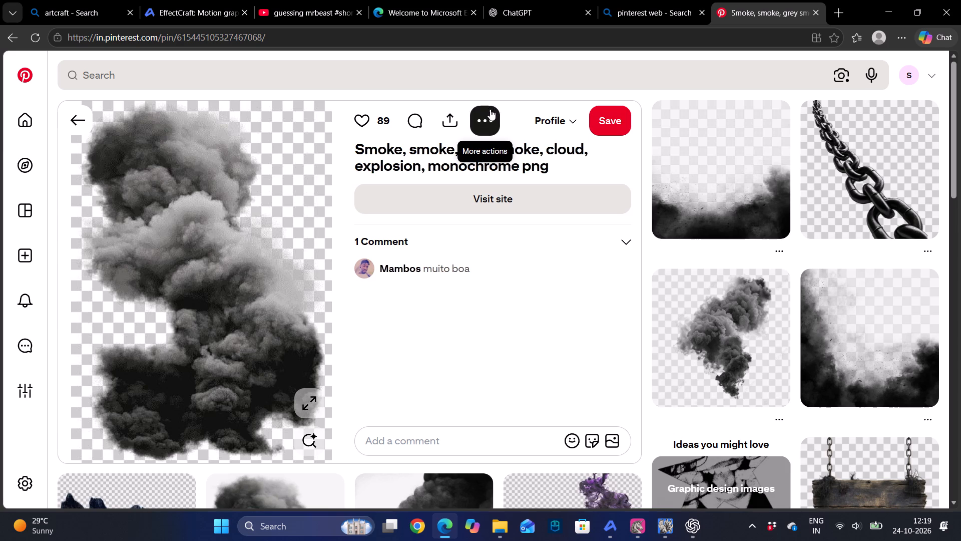
left_click(475, 160)
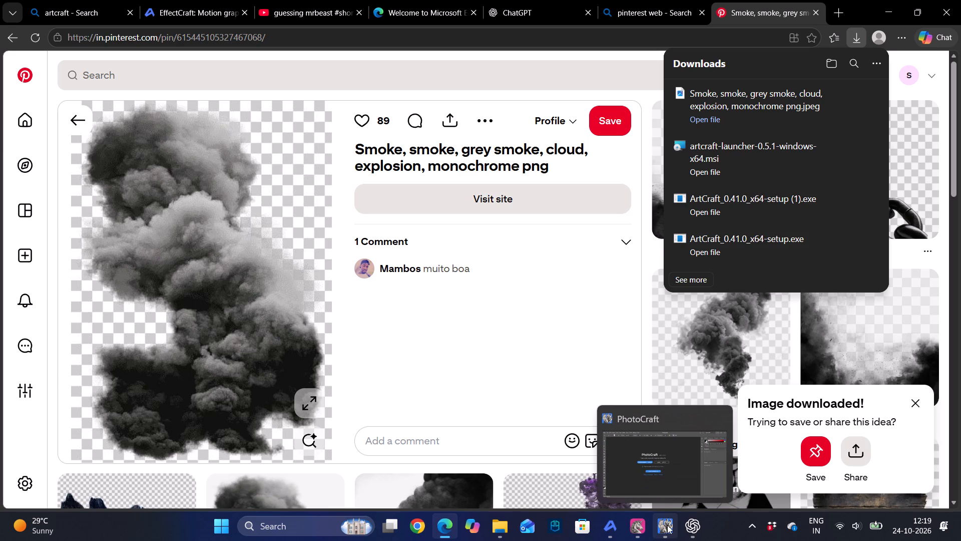
Switch to EffectCraft and check the "Imarte dehti dekhi - 2.png" layer in the SecondClip timeline.
left_click(641, 526)
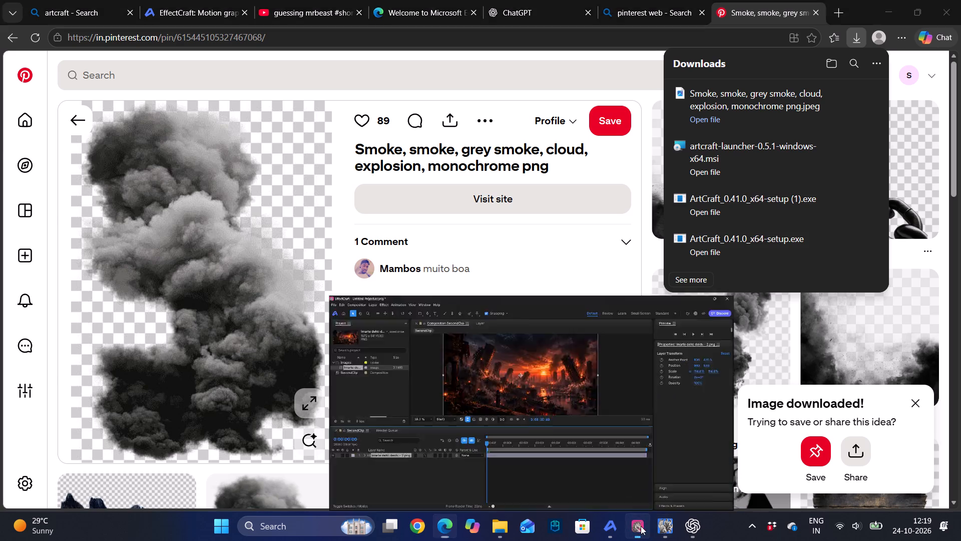
left_click(525, 433)
left_click(466, 381)
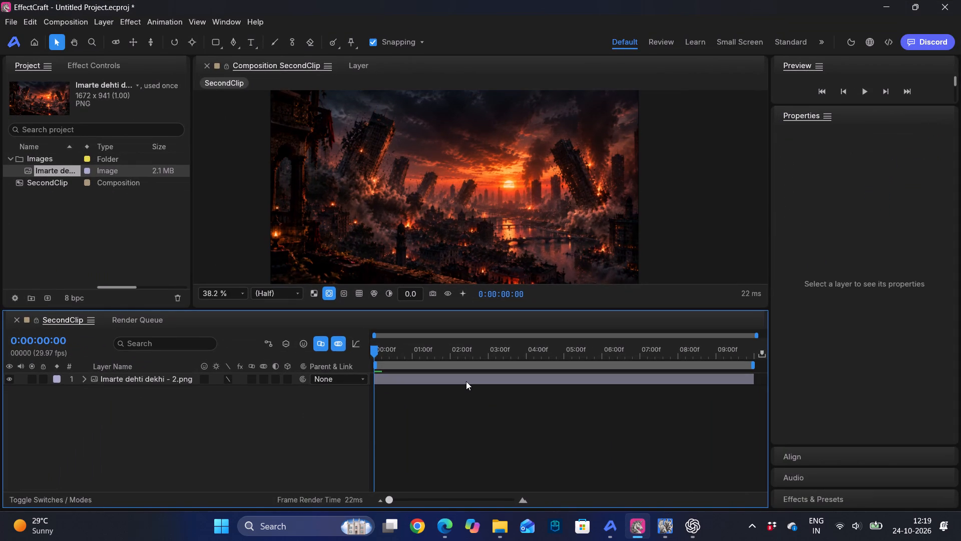
left_click(454, 407)
left_click(404, 375)
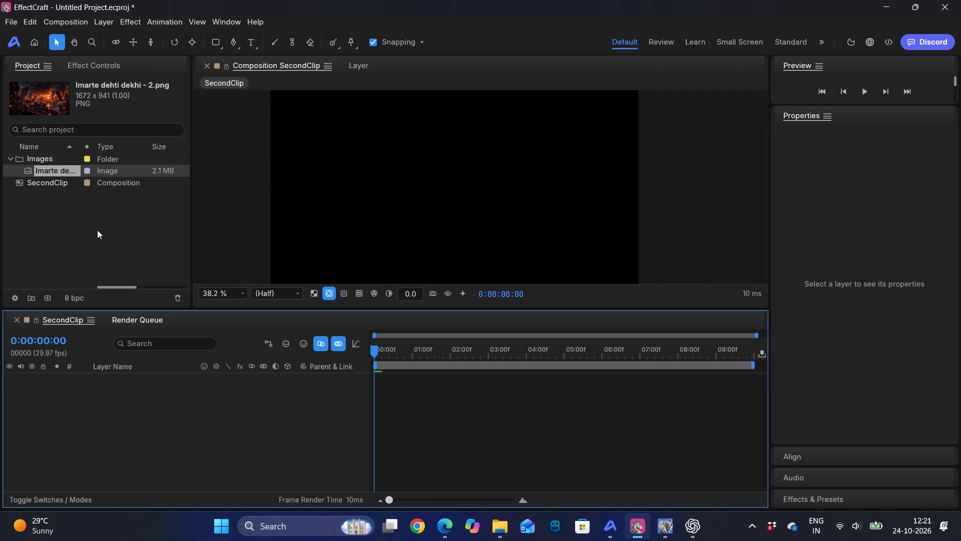
Import the All-In-One and BuildingCollapse-1 PNGs from the Second Frame folder into the project.
left_click(61, 208)
right_click(61, 208)
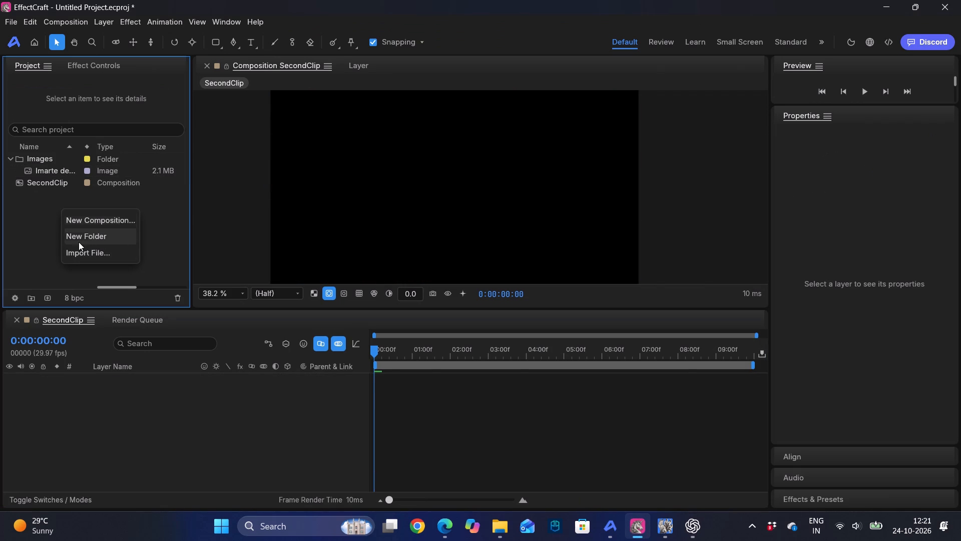
left_click(80, 246)
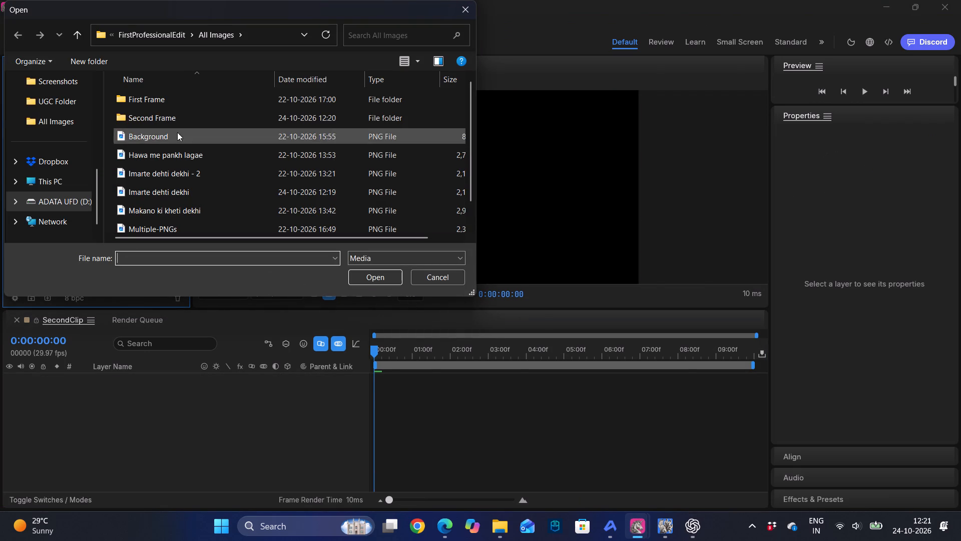
double_click(156, 119)
key("ctrl+a")
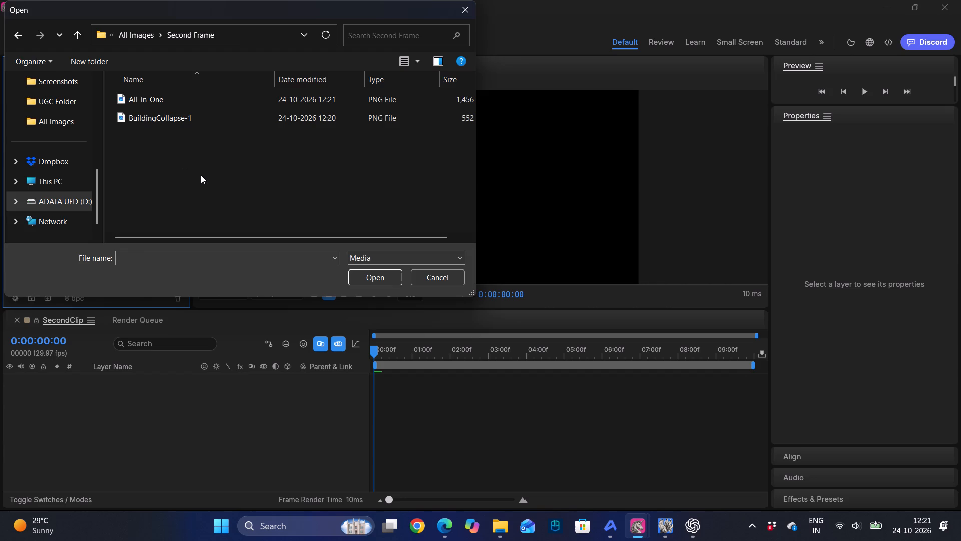
key("Return")
left_click(51, 254)
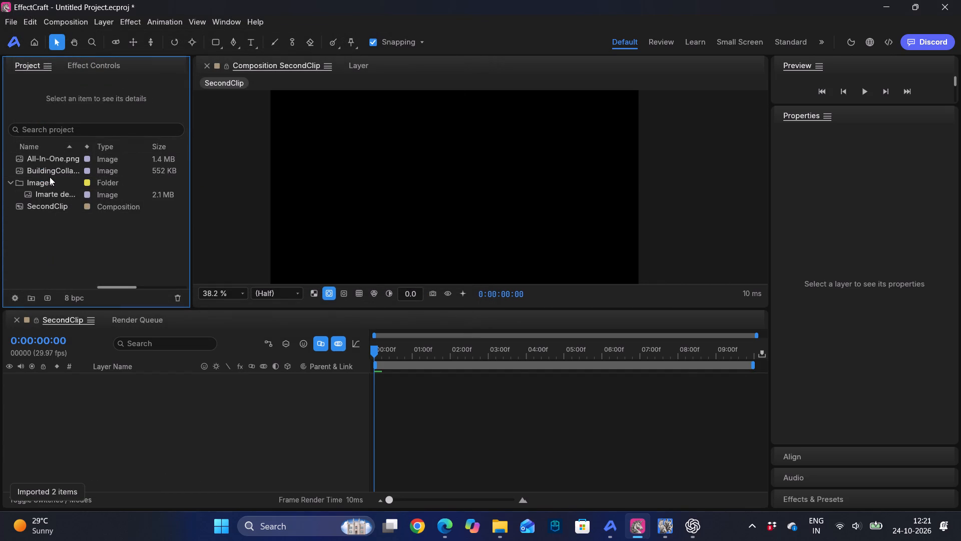
Move All-In-One.png and BuildingCollapse-1.png into the project's Images folder.
left_click(50, 173)
left_click(50, 157, "shift")
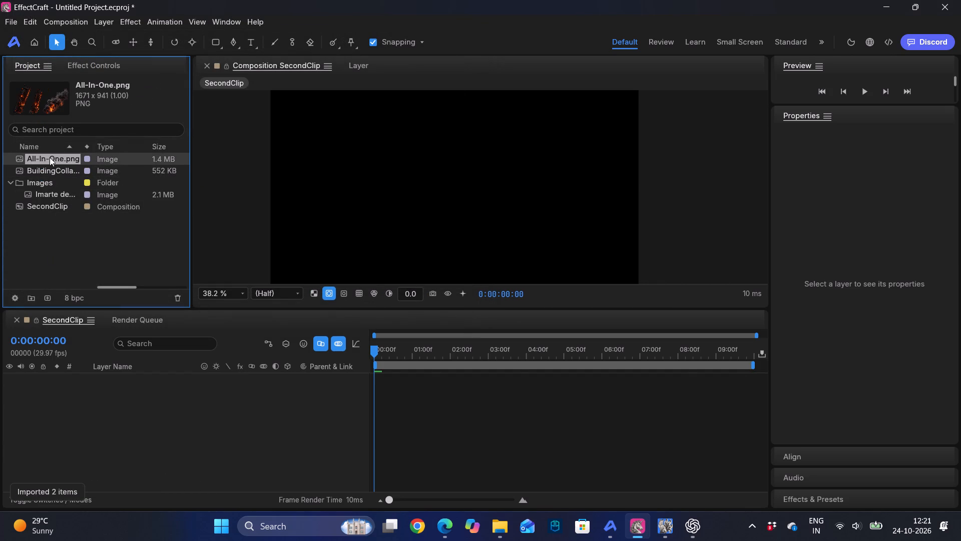
left_click(42, 168, "ctrl")
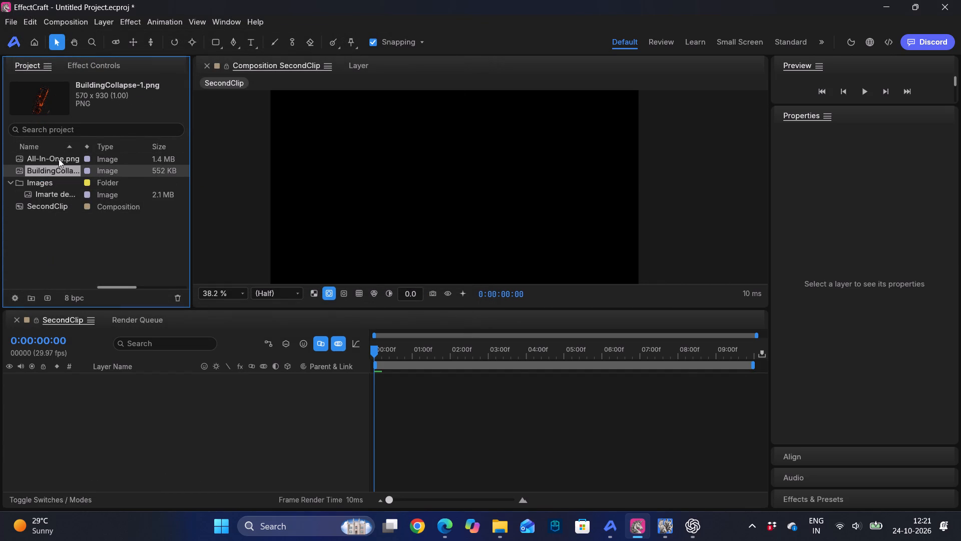
left_click(59, 159, "shift")
left_click_drag(48, 162, 47, 184)
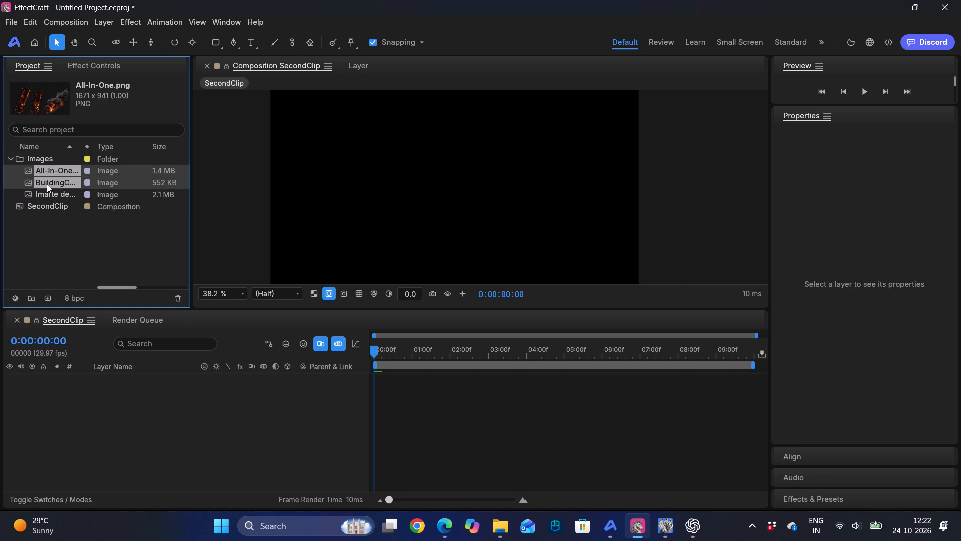
Import the "Imarte dehti dekhi" PNG from the All Images folder into the project.
left_click(70, 244)
right_click(70, 244)
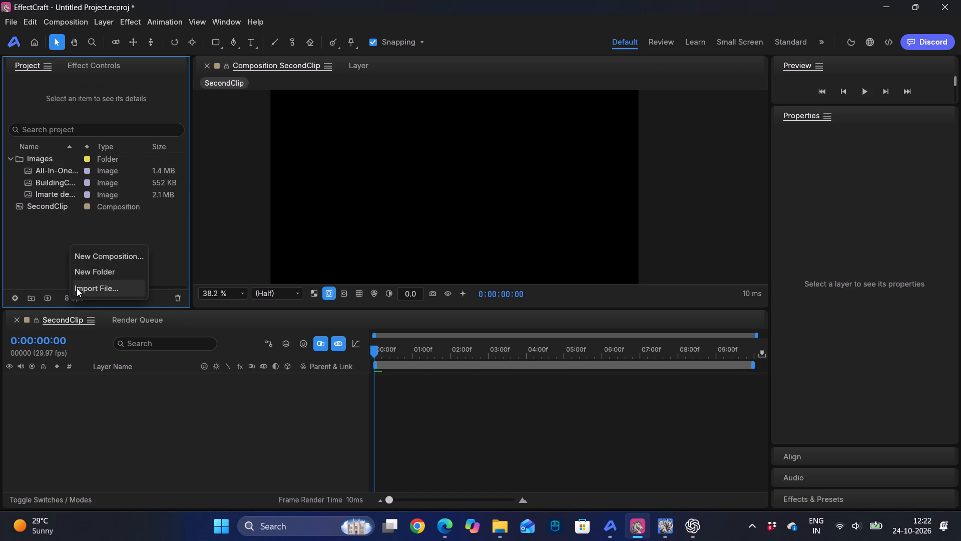
left_click(77, 288)
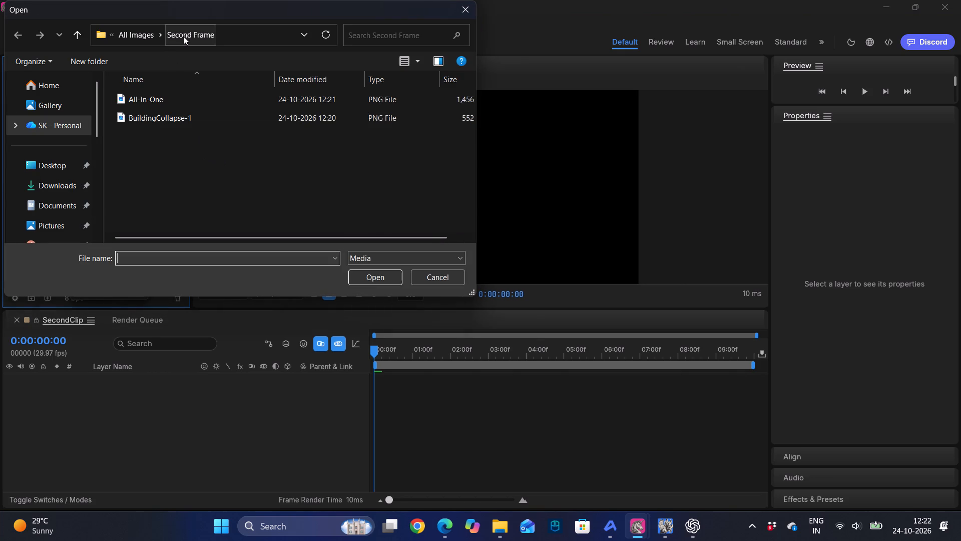
left_click(153, 35)
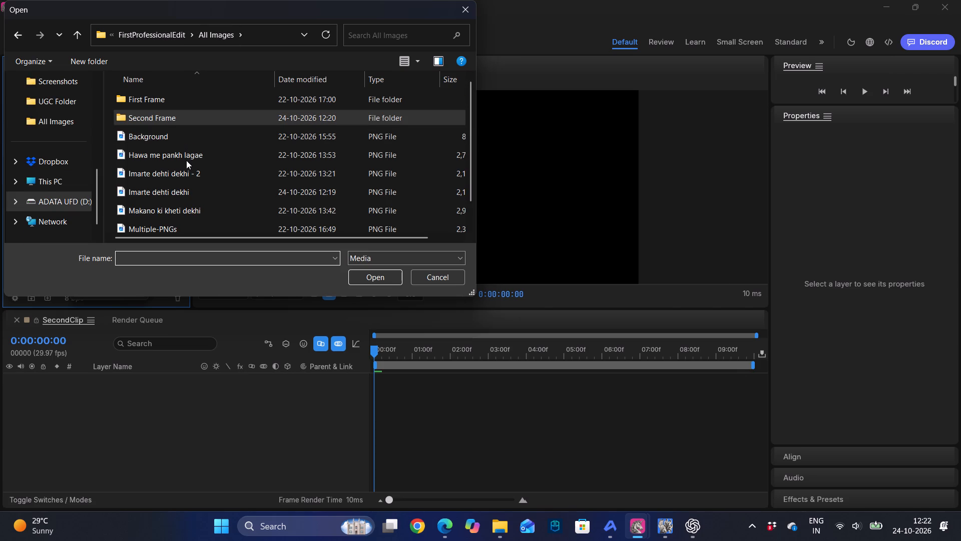
left_click(171, 185)
key("Return")
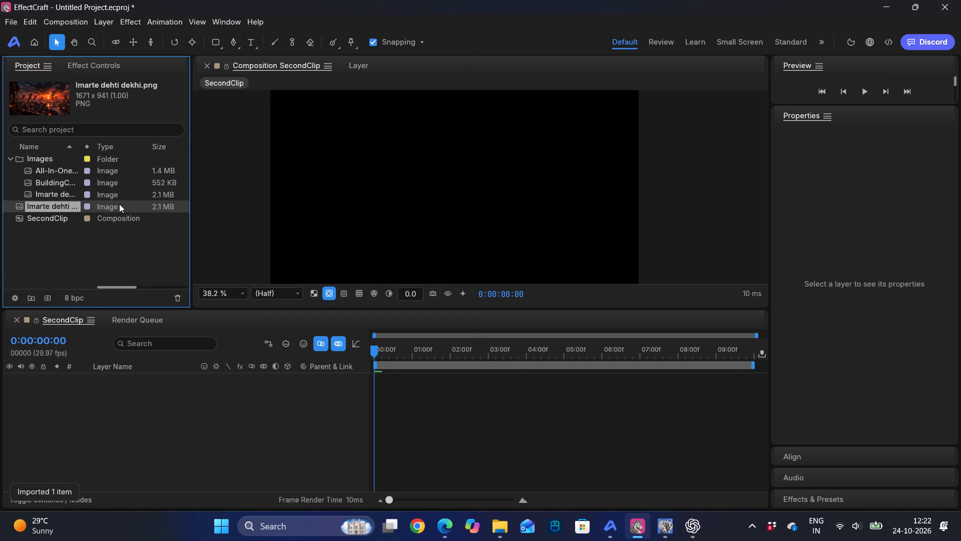
Add "Imarte dehti dekhi.png" to the SecondClip timeline and scale it to 115.2% so it fills the frame.
left_click_drag(59, 203, 140, 399)
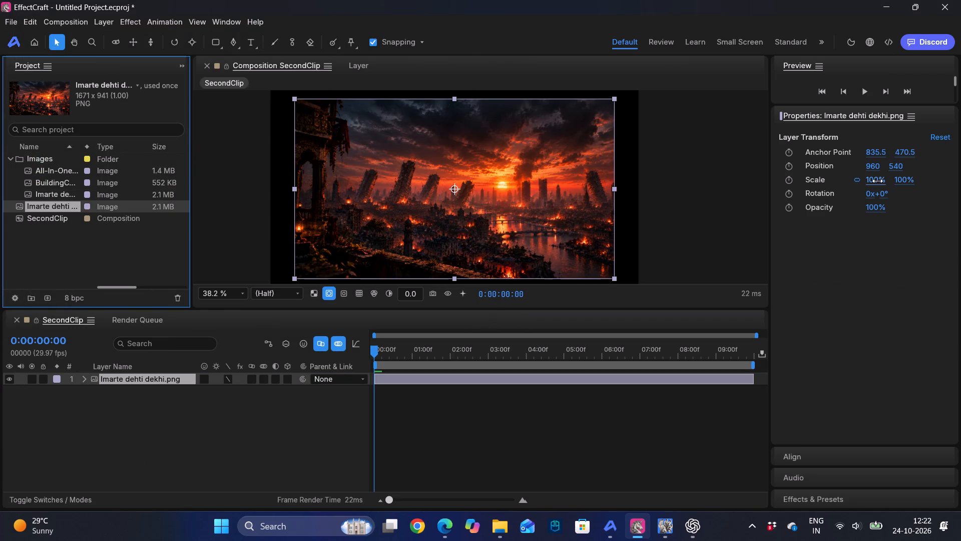
left_click_drag(877, 181, 892, 182)
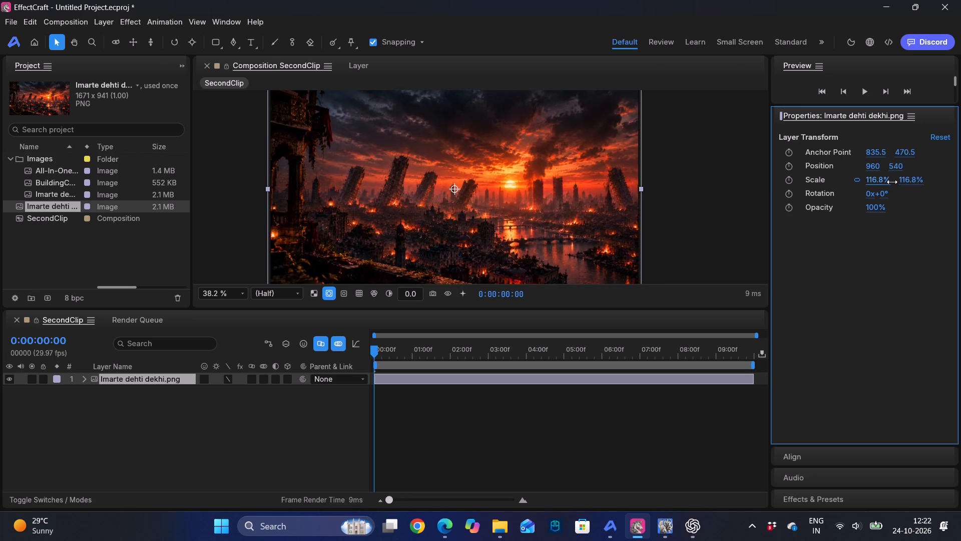
left_click_drag(892, 182, 890, 182)
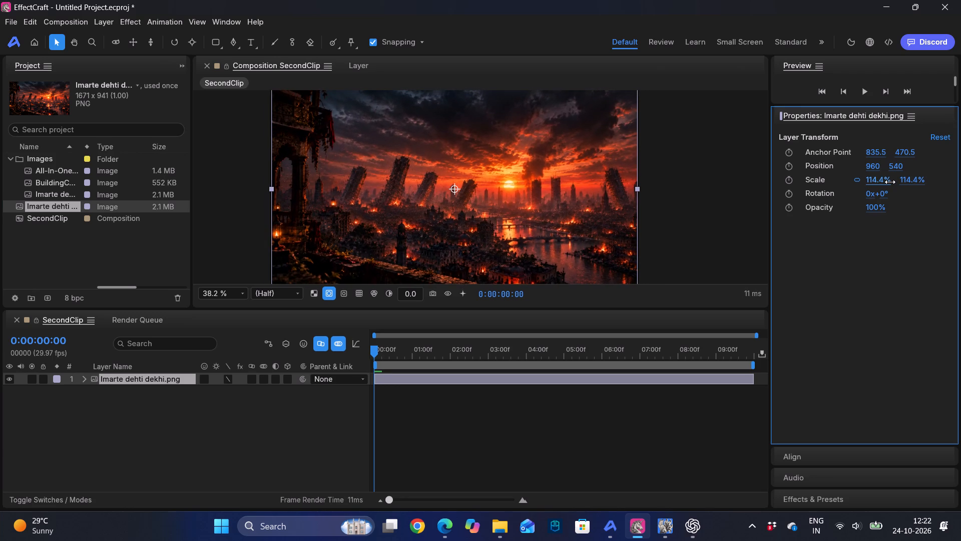
left_click_drag(890, 182, 890, 182)
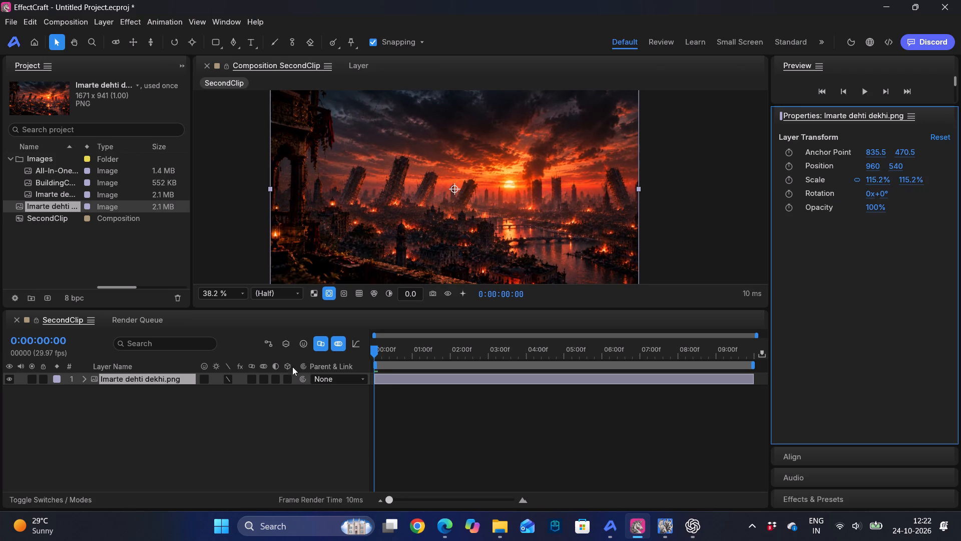
left_click(233, 413)
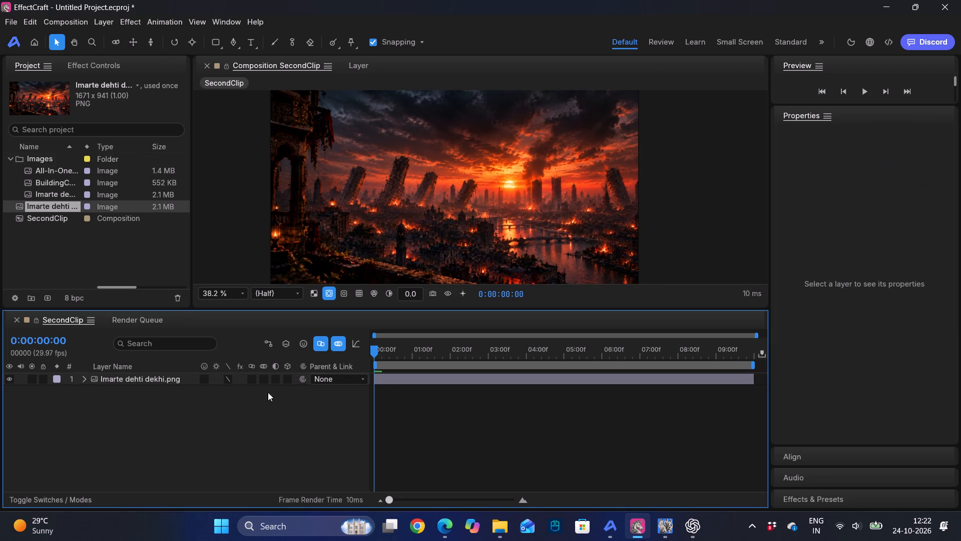
Make the "Imarte dehti dekhi.png" layer a 3D layer.
left_click(282, 380)
left_click(283, 380)
Add a two-node camera with the 50mm preset to SecondClip, keeping the default settings.
left_click(240, 396)
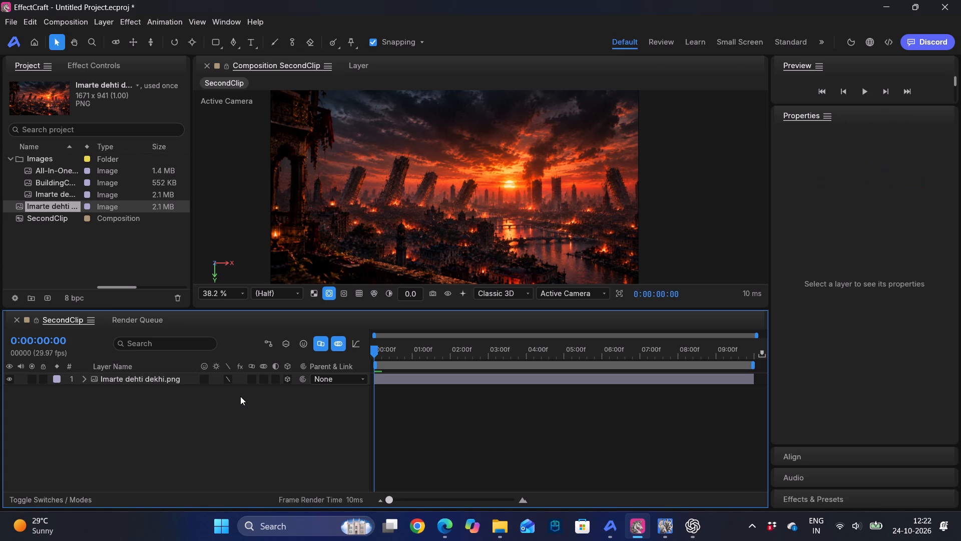
right_click(240, 396)
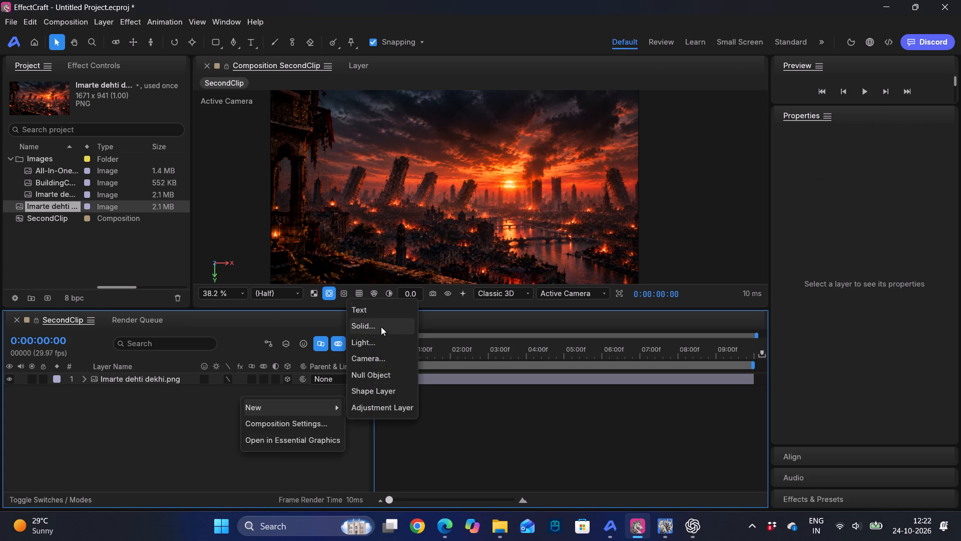
left_click(368, 357)
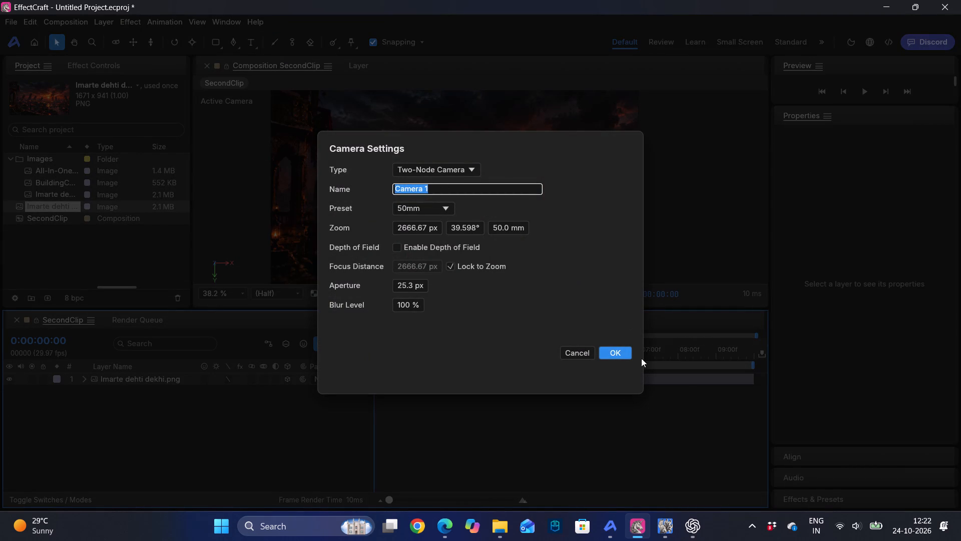
left_click(615, 354)
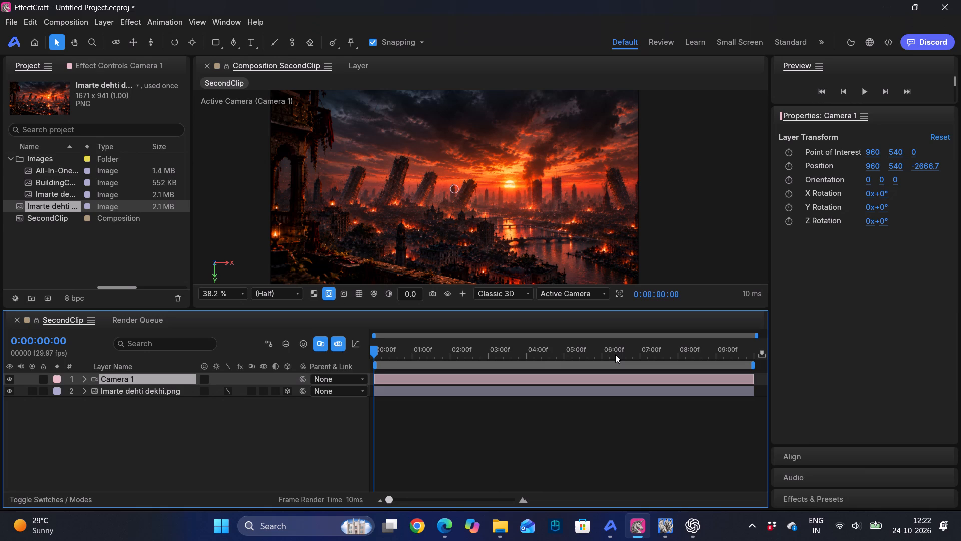
left_click_drag(156, 379, 155, 362)
Inspect the image and camera layout from Custom View 1, selecting the image layer, and return to the Active Camera view.
left_click(581, 288)
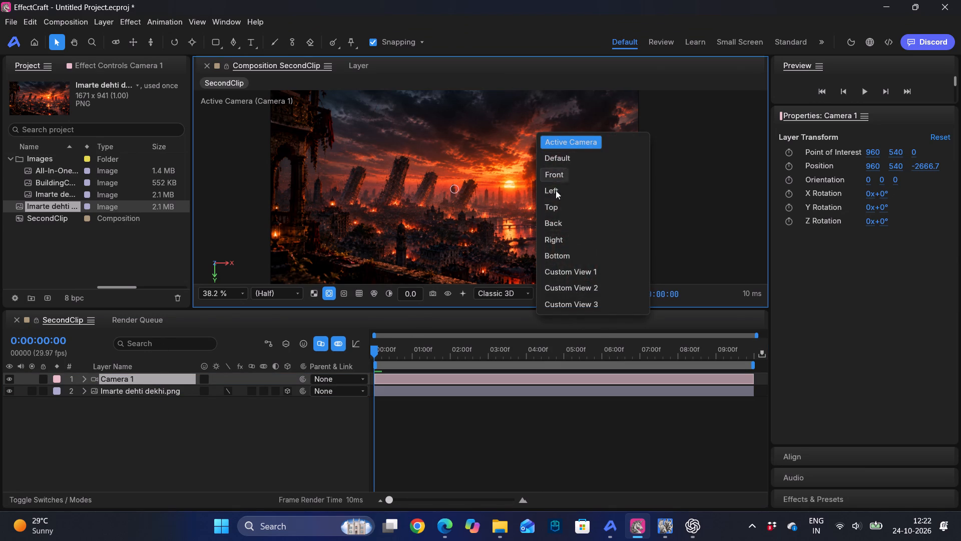
left_click(589, 270)
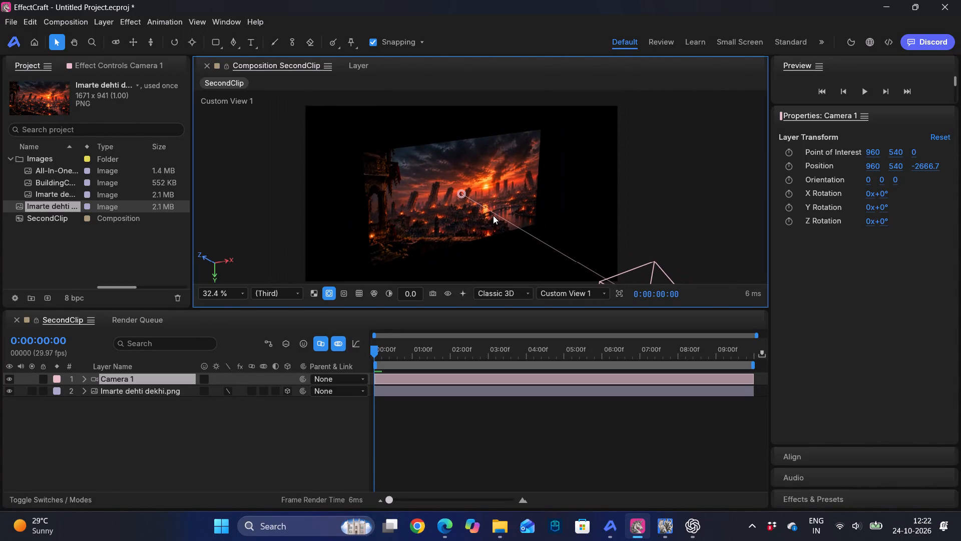
left_click(146, 389)
left_click(578, 300)
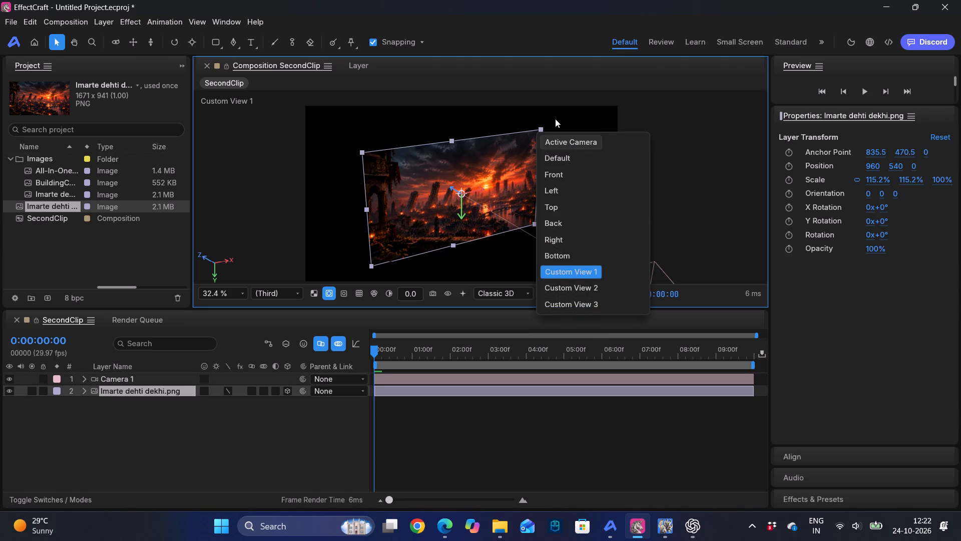
left_click(561, 145)
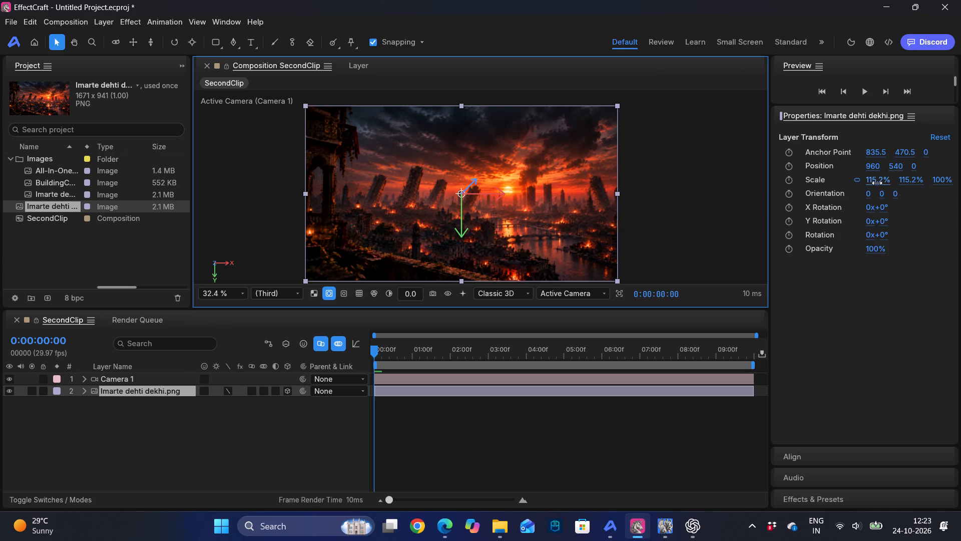
Keyframe the "Imarte dehti dekhi.png" layer's scale from 220% at 0:00:00:00 to 115.2% at 0:00:00:24.
left_click(791, 181)
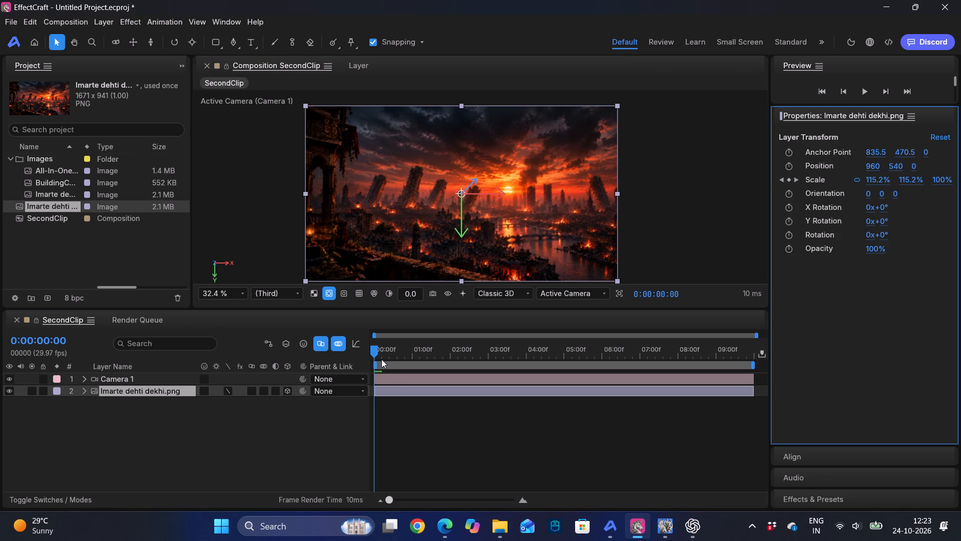
left_click_drag(374, 353, 404, 352)
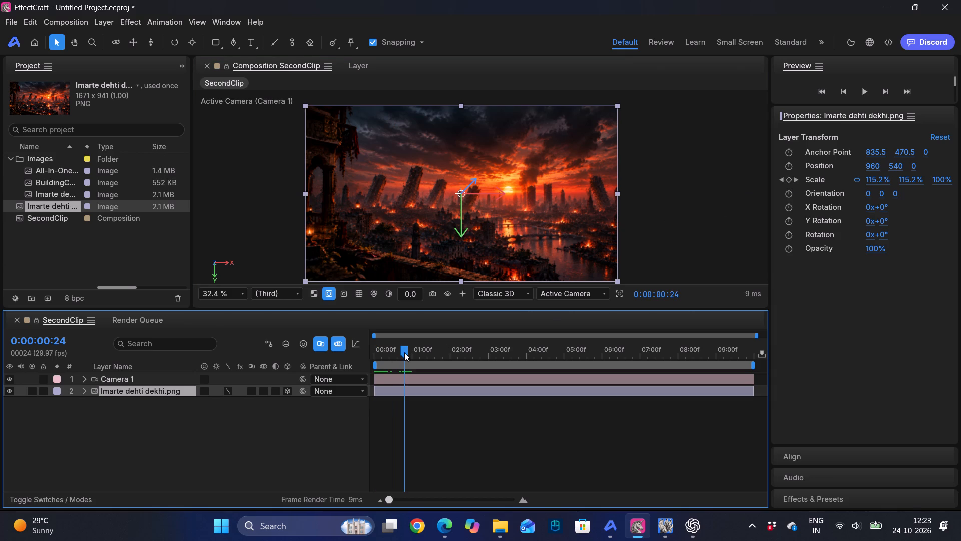
left_click(788, 181)
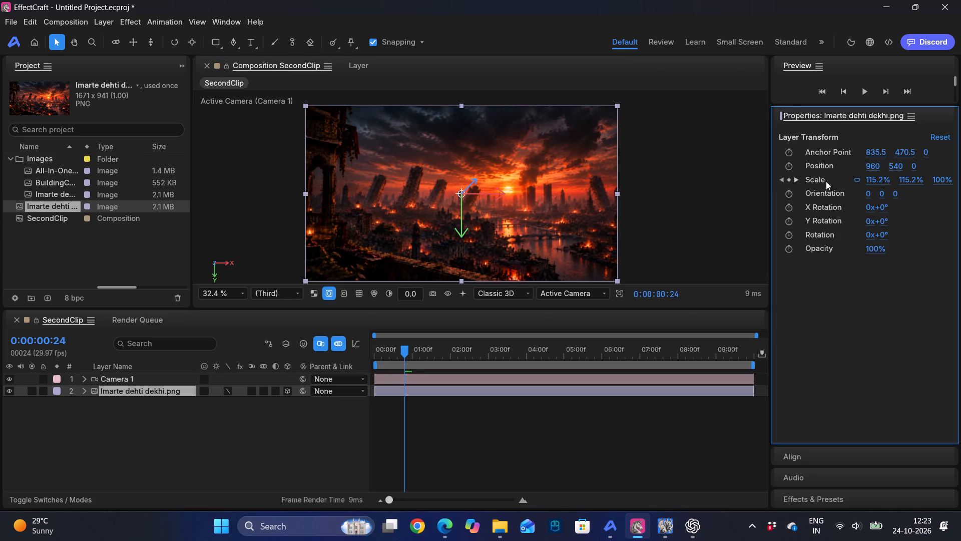
left_click(781, 179)
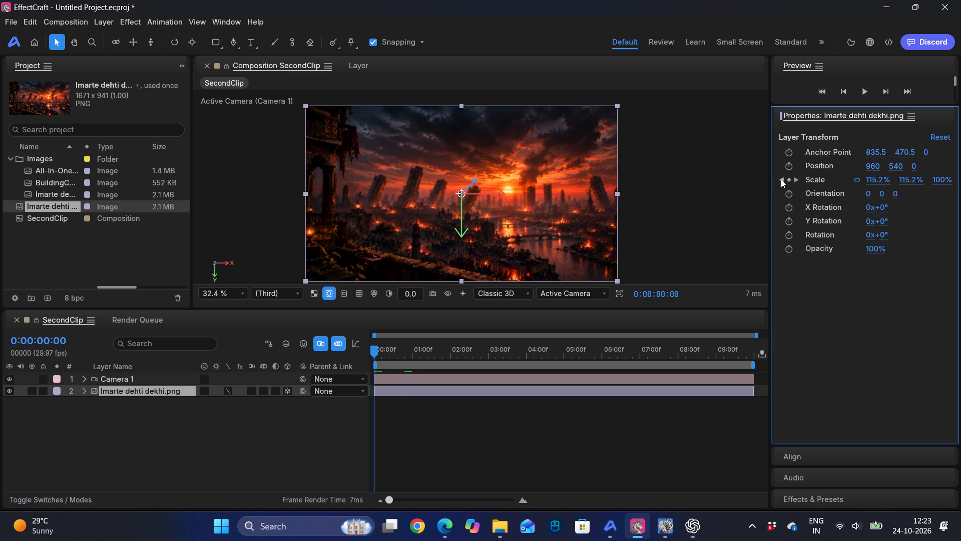
left_click_drag(875, 179, 938, 182)
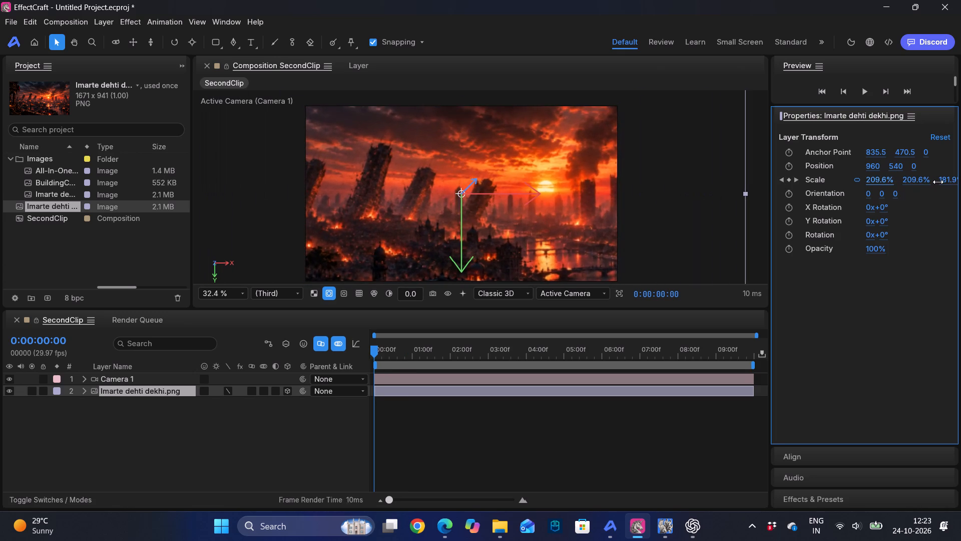
left_click_drag(938, 182, 943, 181)
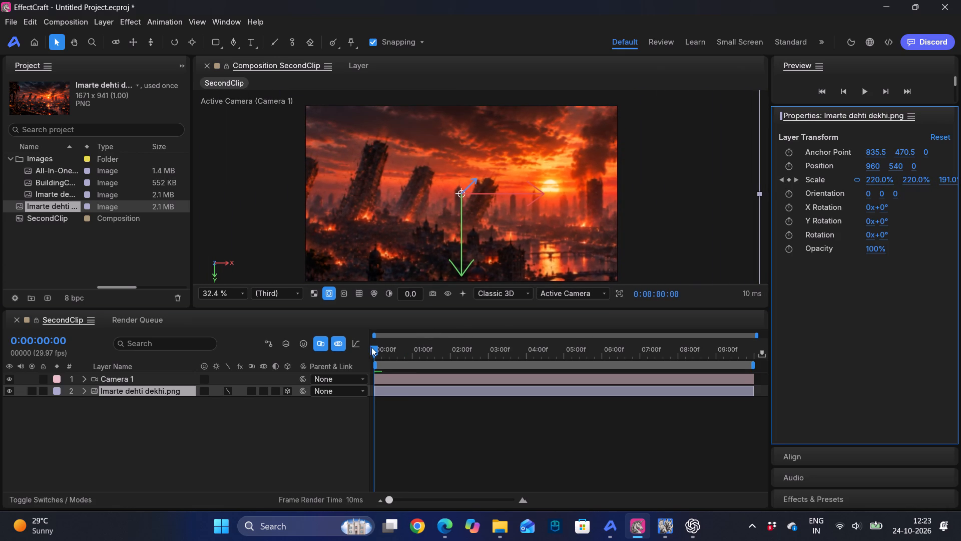
left_click(589, 291)
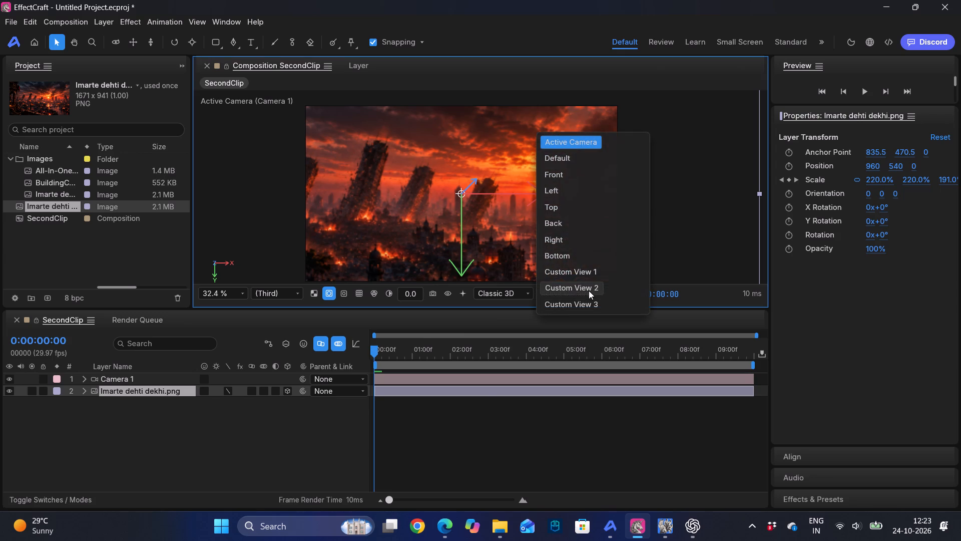
left_click(463, 437)
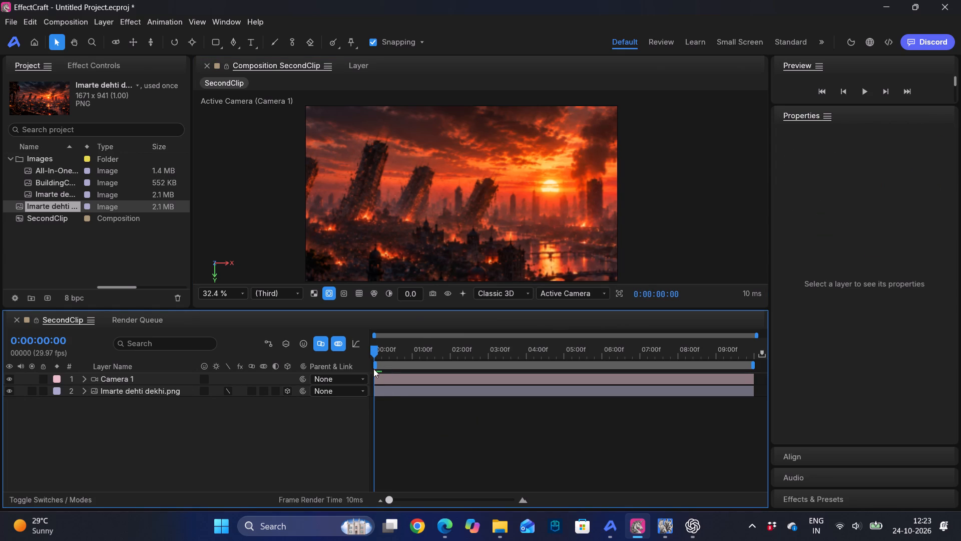
Reveal the image layer's Scale keyframes in the timeline and apply Easy Ease to both.
left_click(388, 391)
key("s")
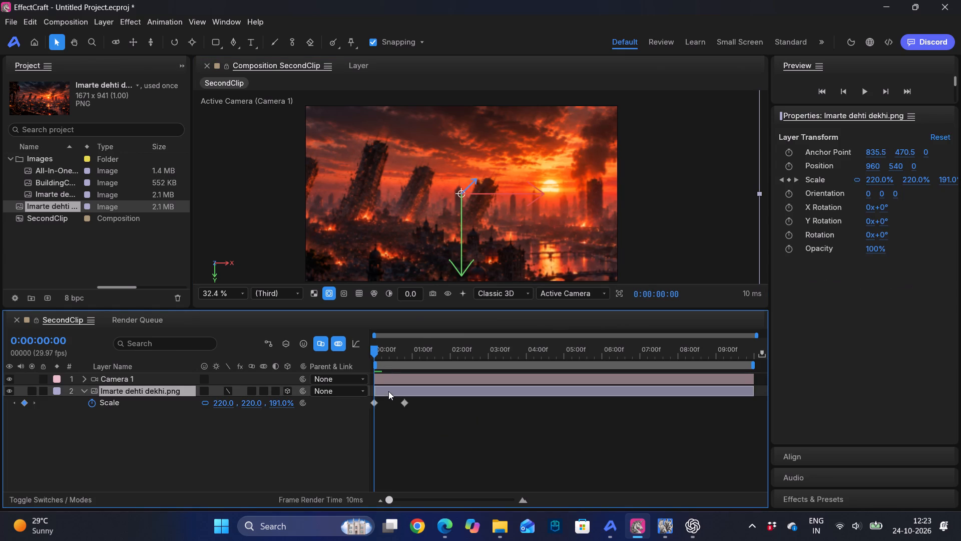
left_click_drag(444, 421, 353, 396)
key("F9")
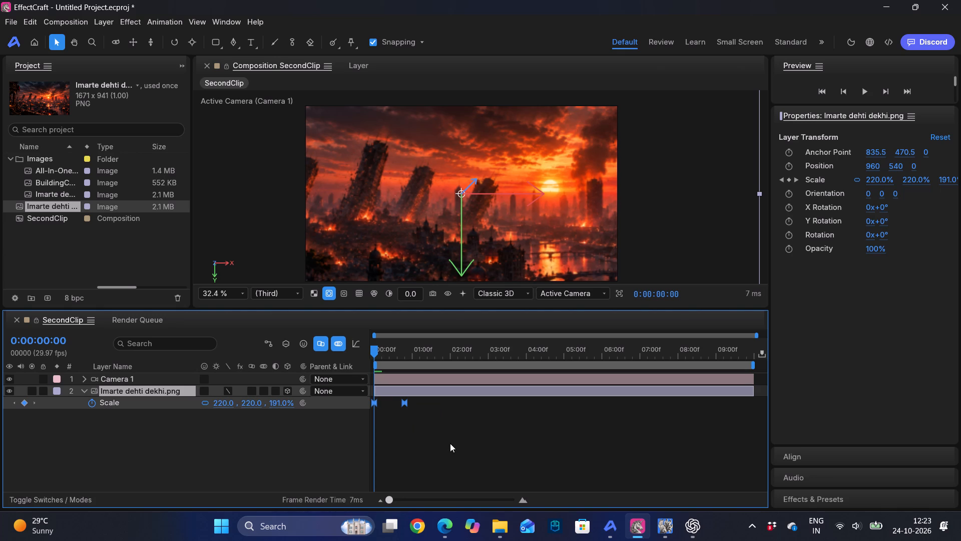
Play the eased scale animation from the start several times and return the playhead to 0:00:00:00.
left_click(450, 443)
key("space")
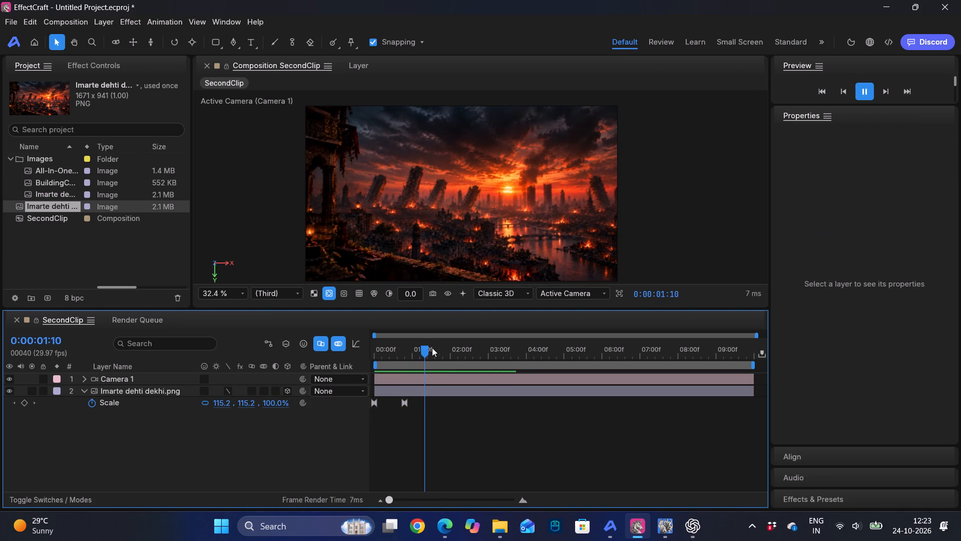
left_click_drag(432, 348, 361, 349)
key("space")
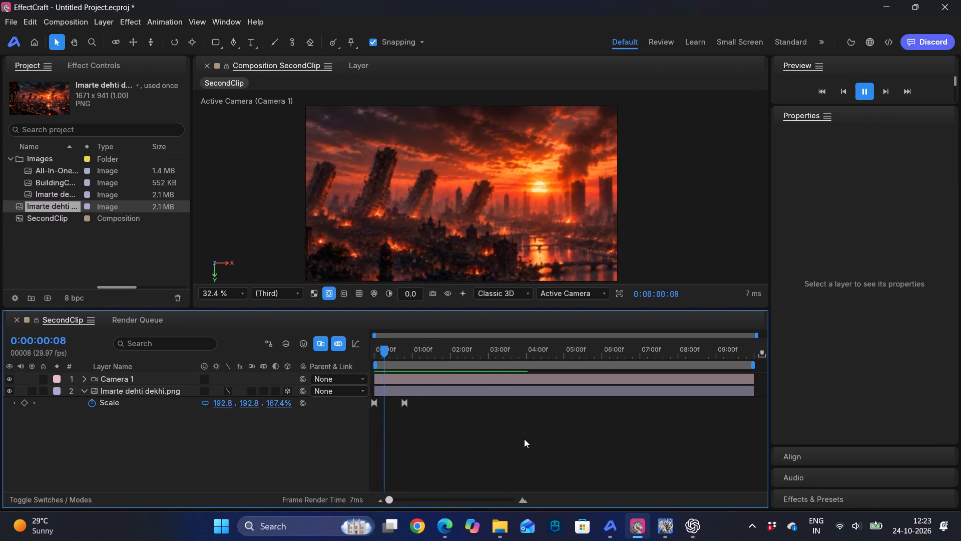
key("space")
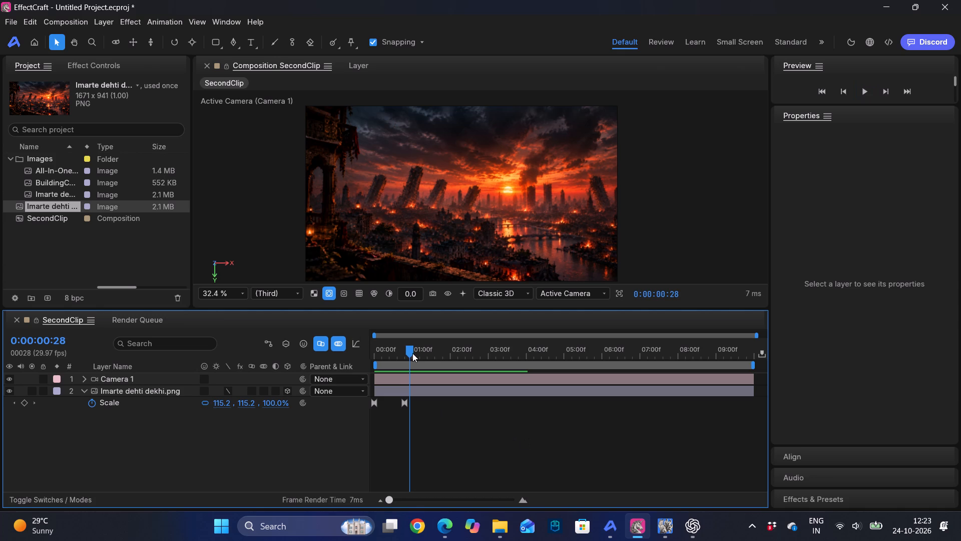
left_click_drag(412, 353, 365, 351)
key("space")
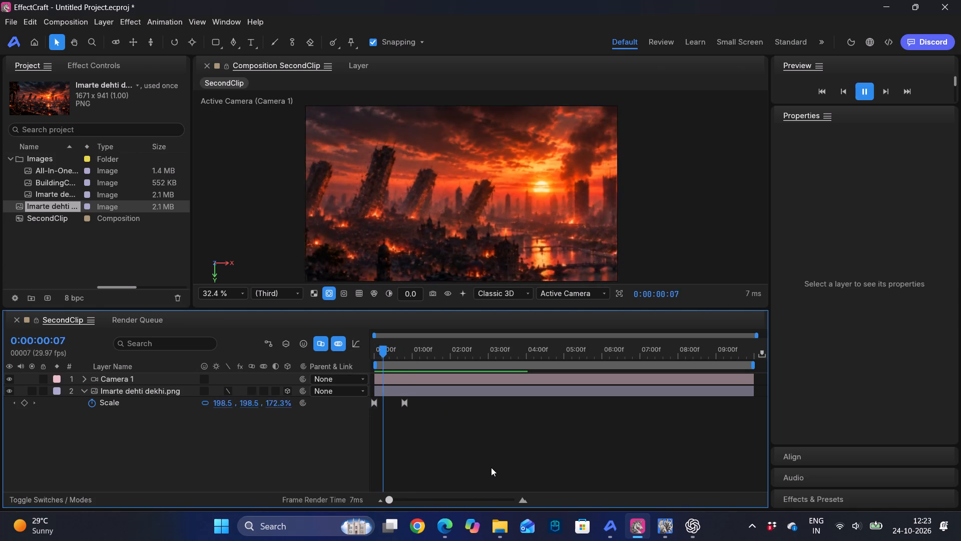
key("space")
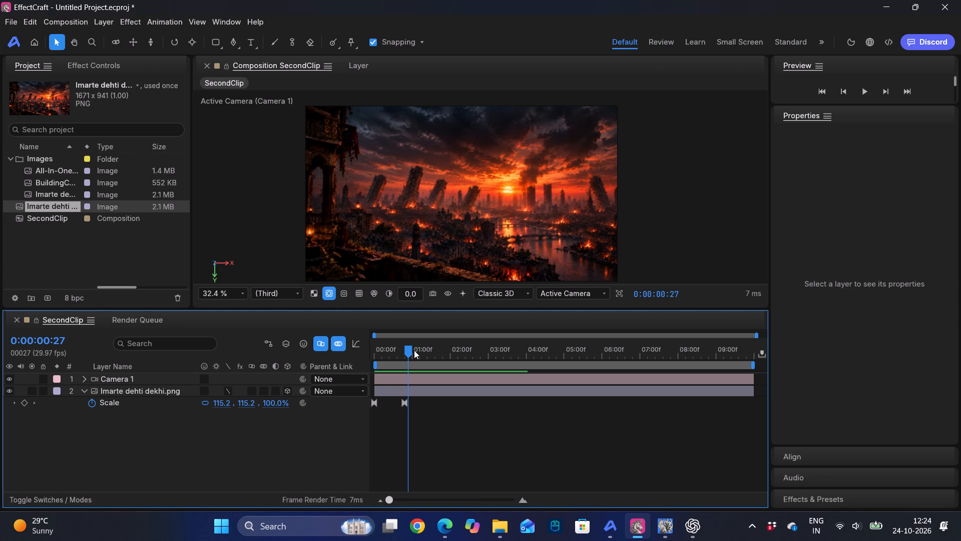
left_click_drag(408, 351, 367, 338)
Set the first Scale keyframe's outgoing velocity influence to 75% for dimension X.
left_click(375, 407)
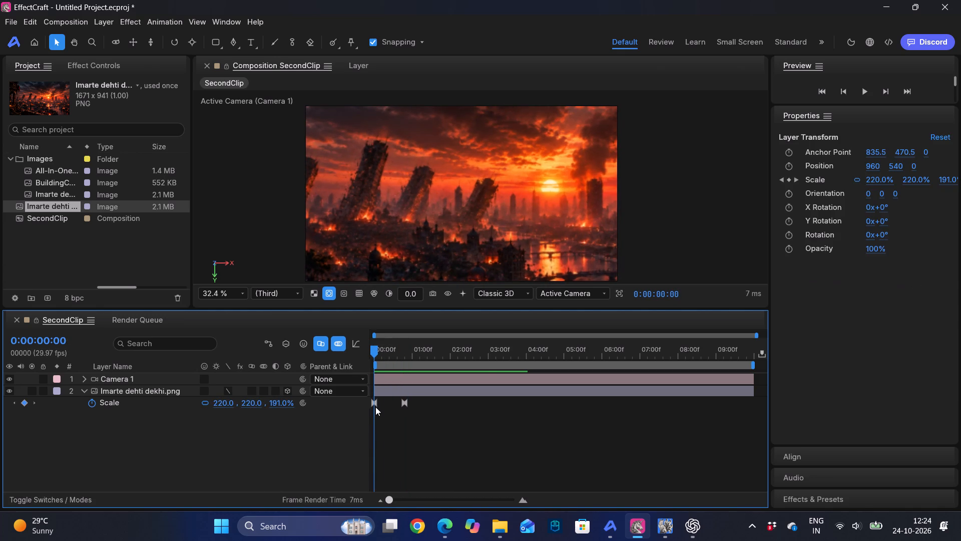
right_click(375, 407)
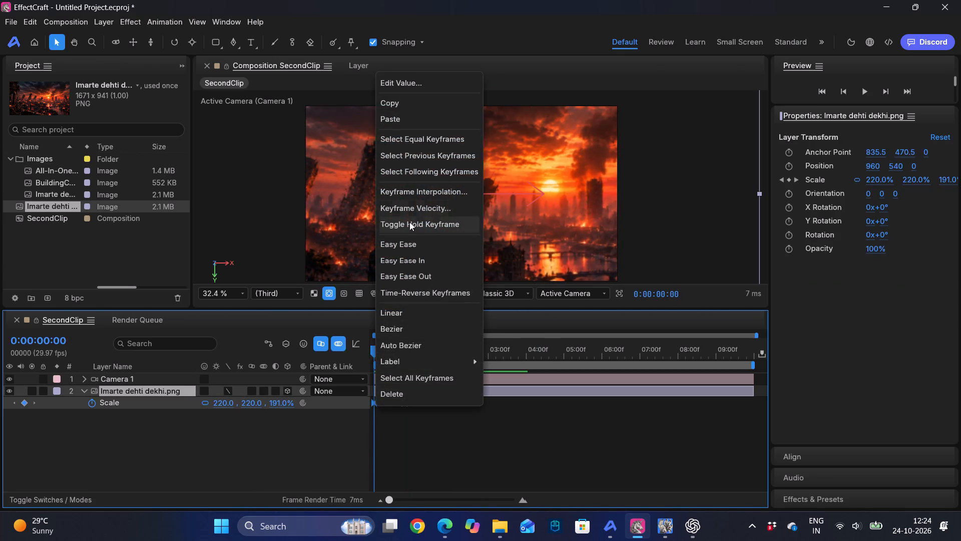
left_click(432, 212)
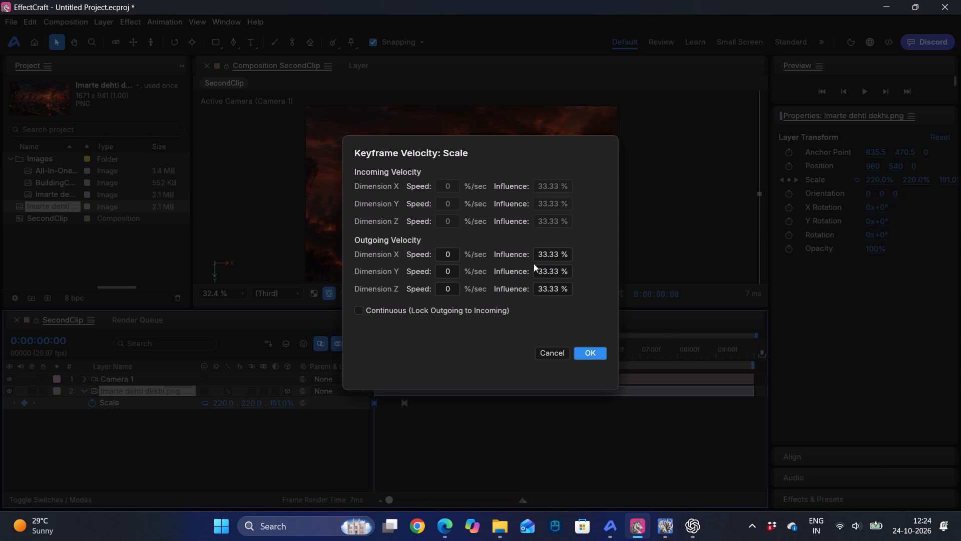
double_click(550, 257)
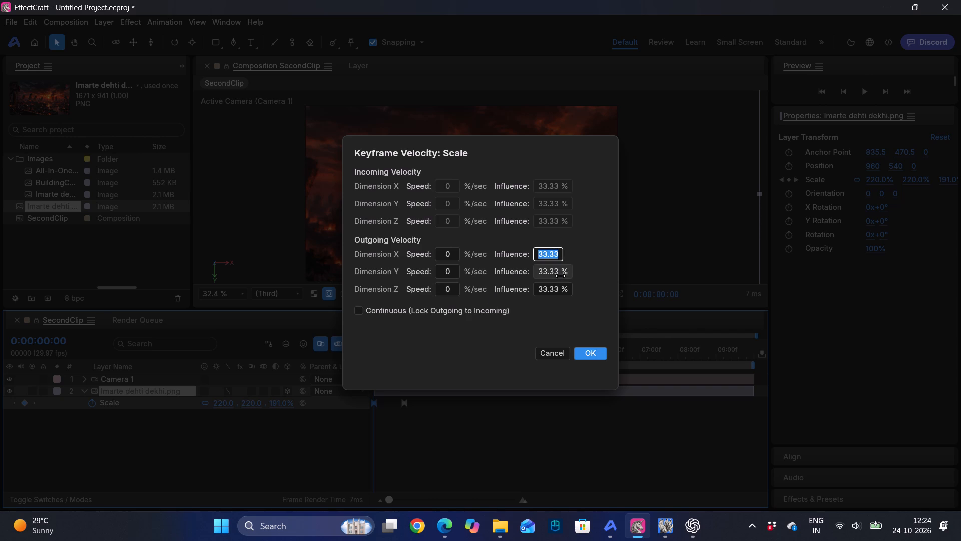
key("BackSpace")
type("75")
key("Return")
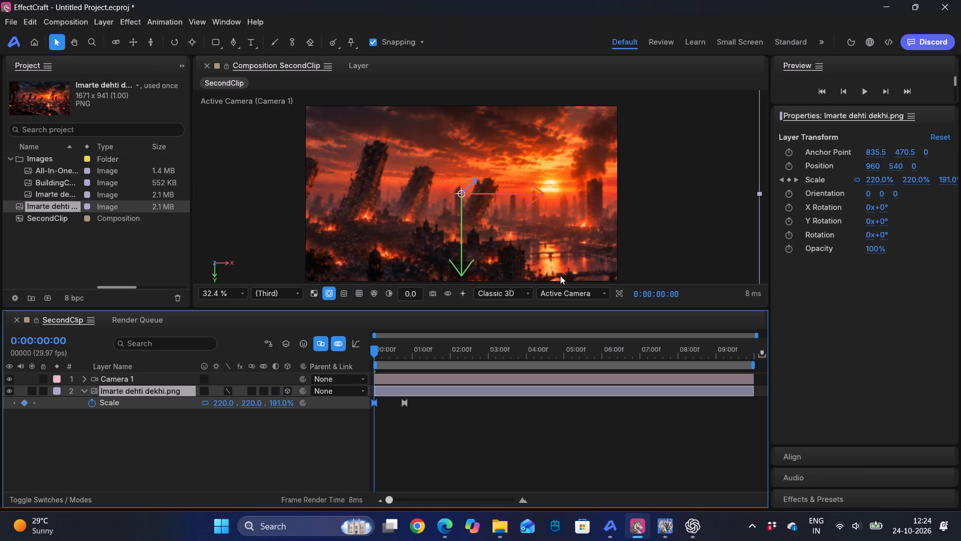
Set the first Scale keyframe's outgoing velocity influence to 75% for dimensions Y and Z.
right_click(374, 403)
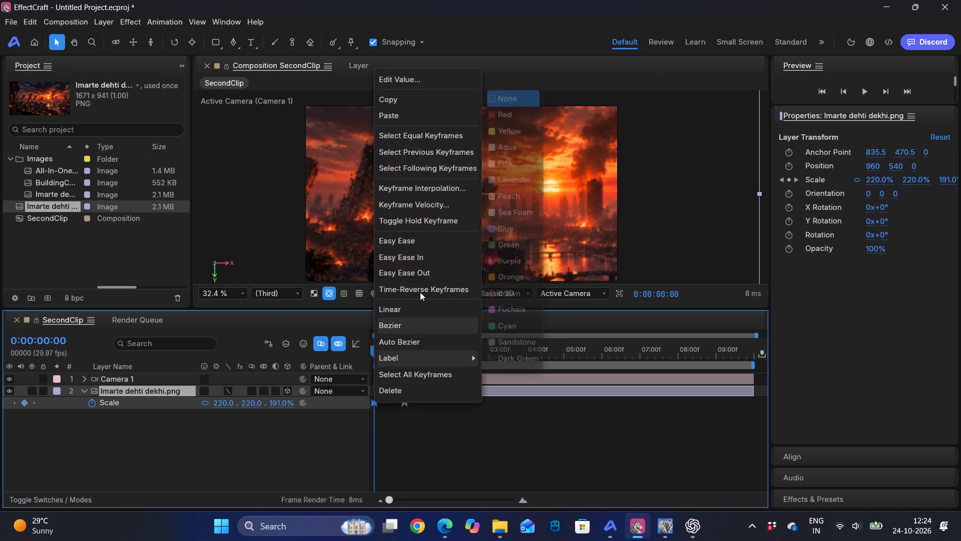
left_click(419, 206)
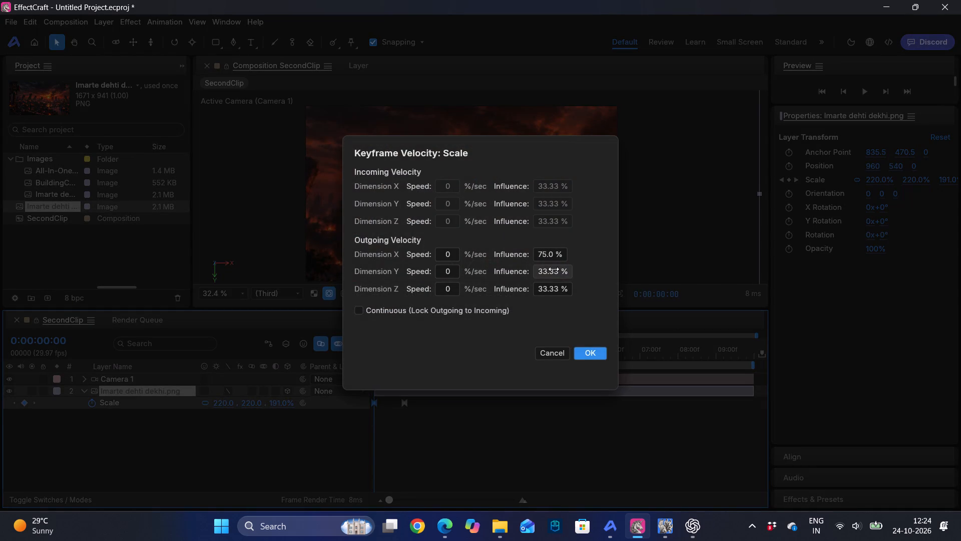
double_click(554, 269)
key("BackSpace")
key("BackSpace")
key("BackSpace")
key("BackSpace")
key("BackSpace")
type("75")
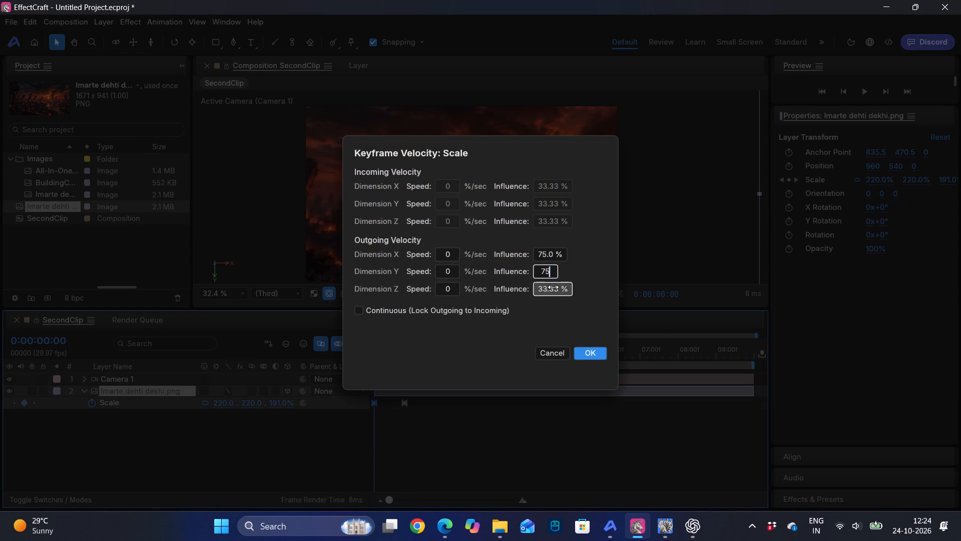
double_click(553, 287)
key("BackSpace")
key("BackSpace")
key("BackSpace")
key("BackSpace")
key("BackSpace")
type("75")
left_click(584, 356)
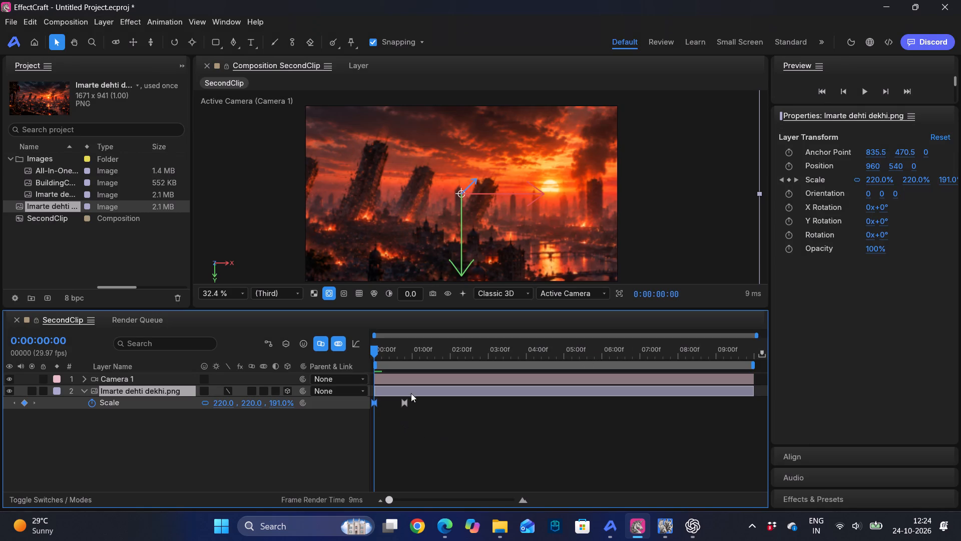
Preview the adjusted scale animation and return the playhead to 0:00:00:00.
key("space")
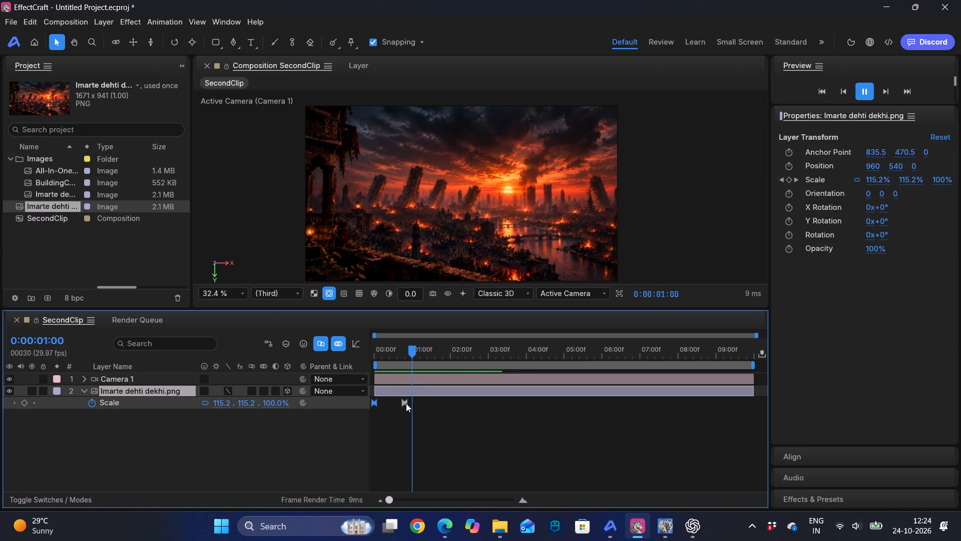
left_click_drag(446, 354, 291, 364)
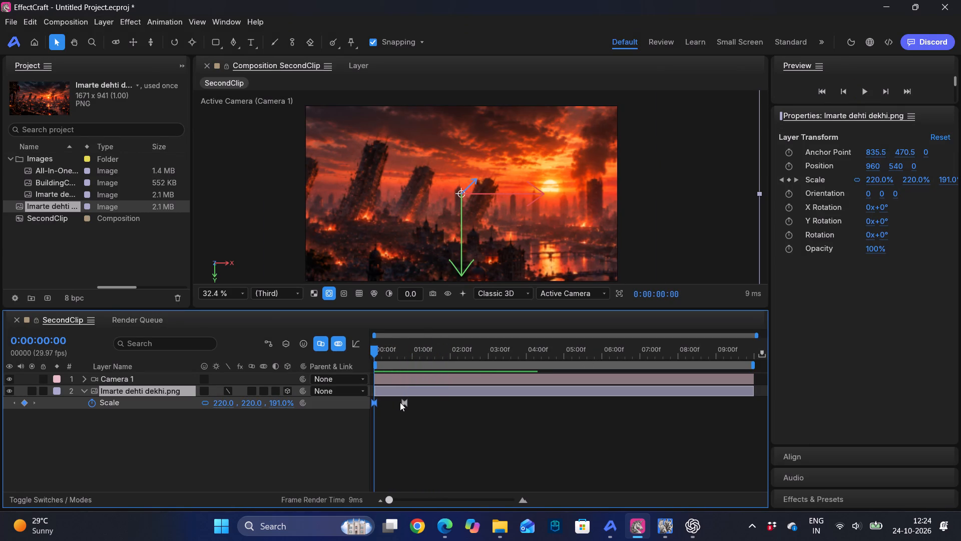
Set the second Scale keyframe's incoming velocity influence to 25% for dimensions X, Y and Z.
left_click(407, 404)
right_click(407, 404)
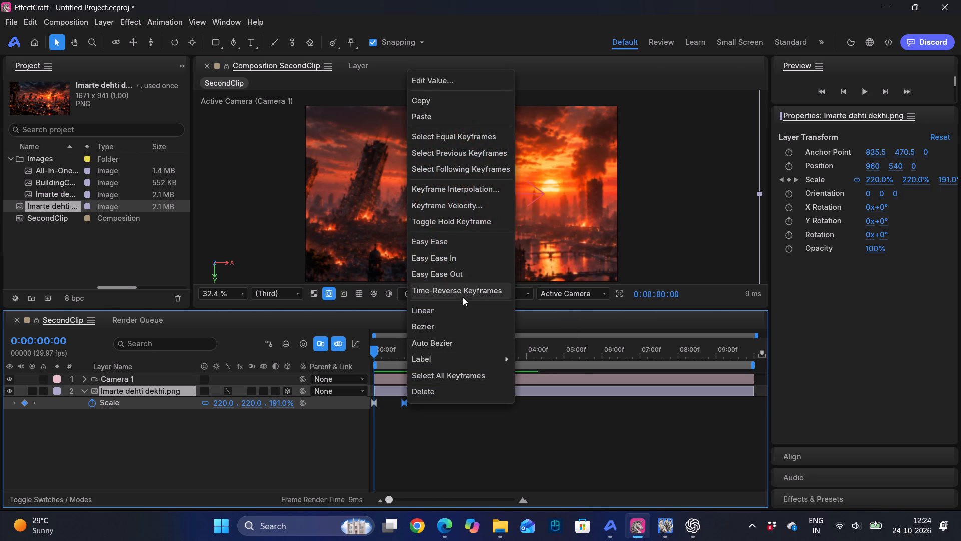
left_click(448, 212)
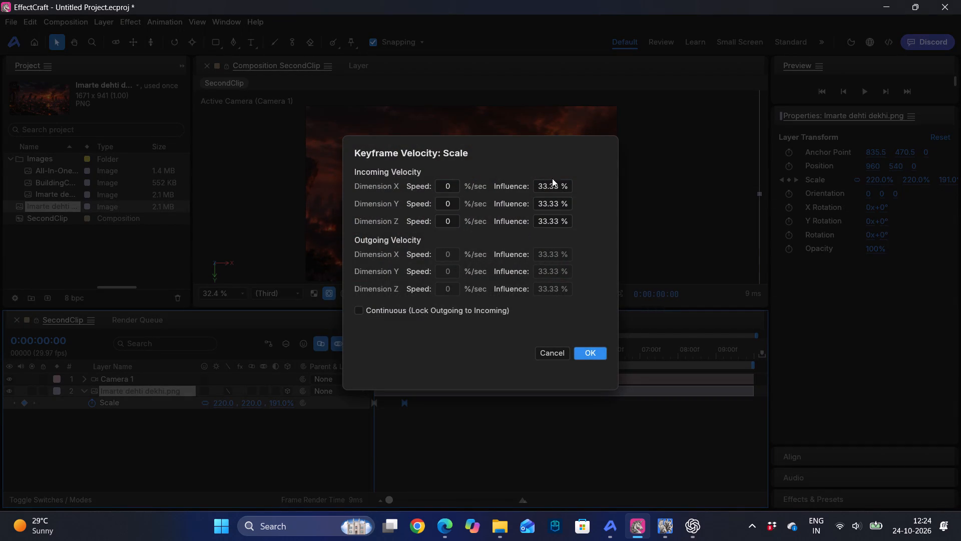
left_click(558, 184)
key("BackSpace")
key("BackSpace")
type("25")
left_click(549, 206)
key("BackSpace")
type("25")
double_click(551, 223)
key("BackSpace")
type("25")
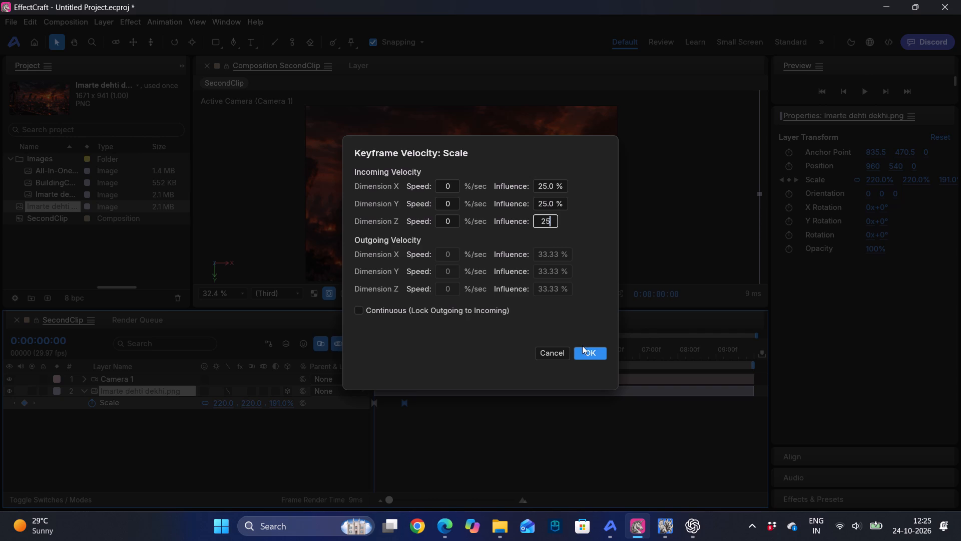
left_click(593, 361)
left_click(587, 354)
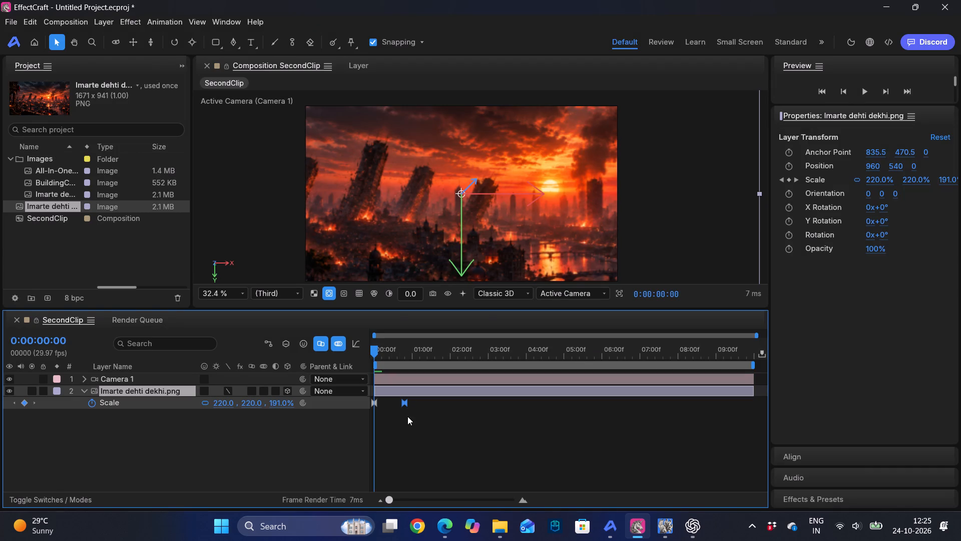
Preview the scale animation with its new easing and return the playhead to 0:00:00:00.
key("space")
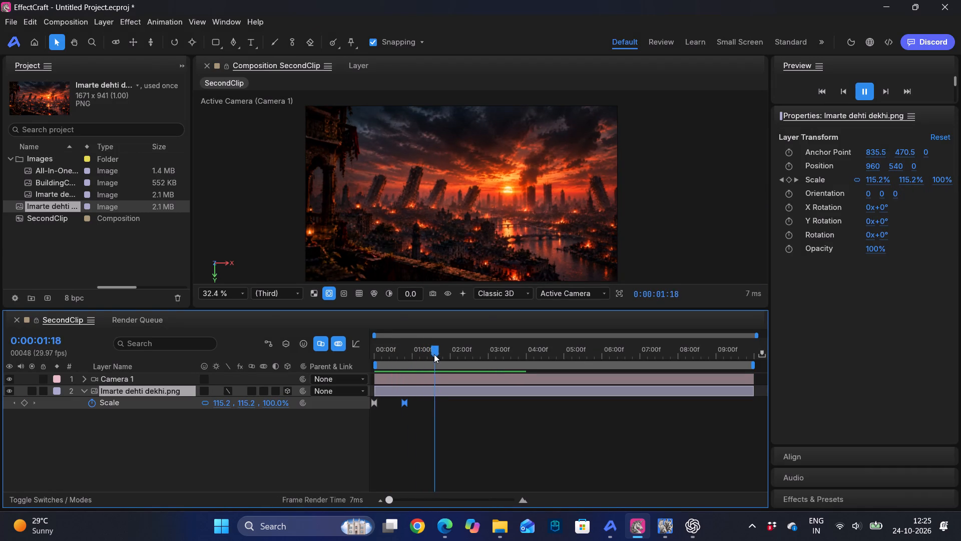
left_click_drag(434, 354, 317, 352)
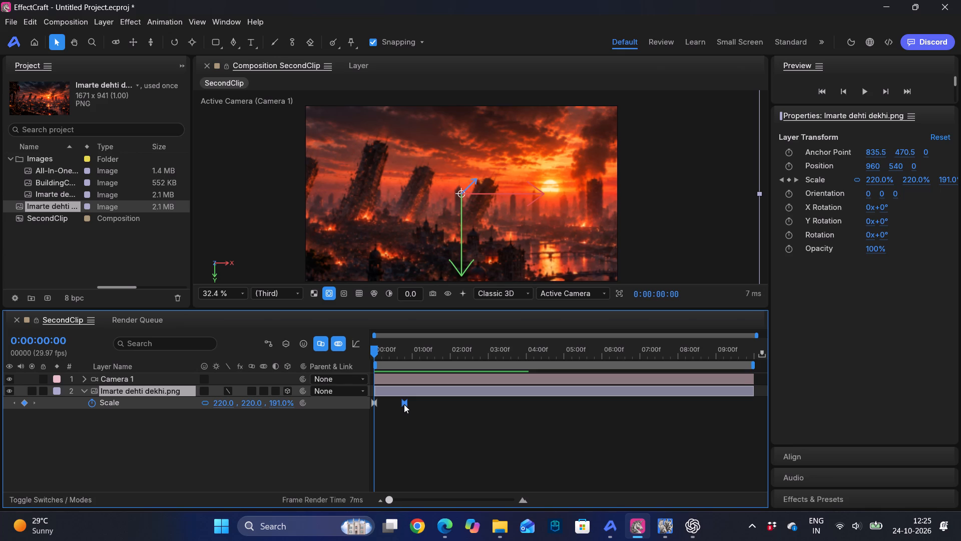
Move the second Scale keyframe earlier, to 0:00:00:16.
left_click_drag(404, 404, 393, 404)
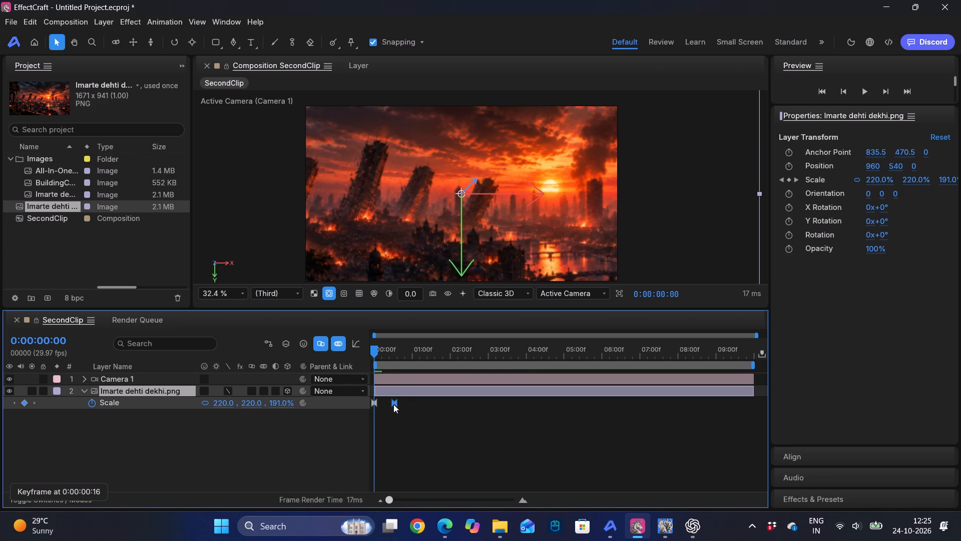
Preview the shortened scale animation twice from the start and return the playhead to 0:00:00:00.
key("space")
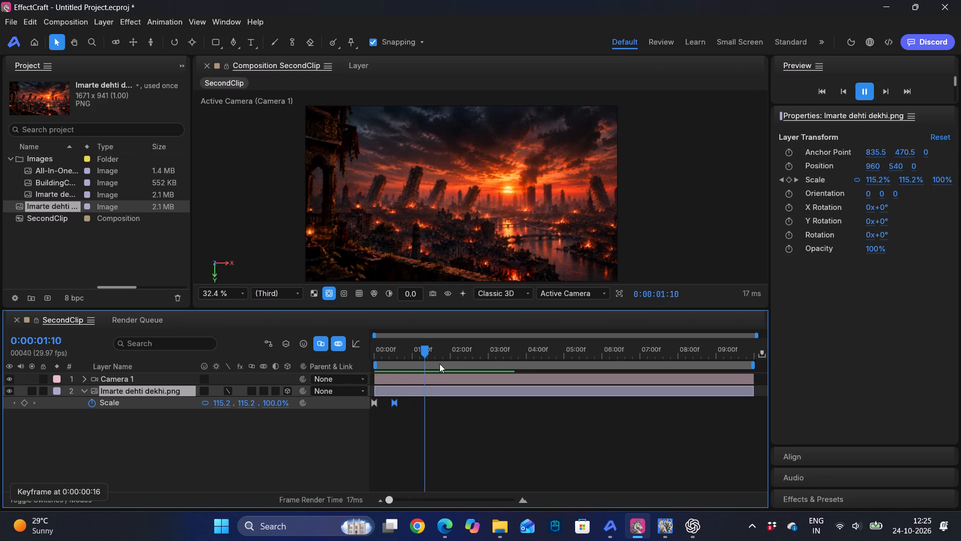
left_click_drag(440, 364, 401, 357)
left_click_drag(466, 348, 294, 352)
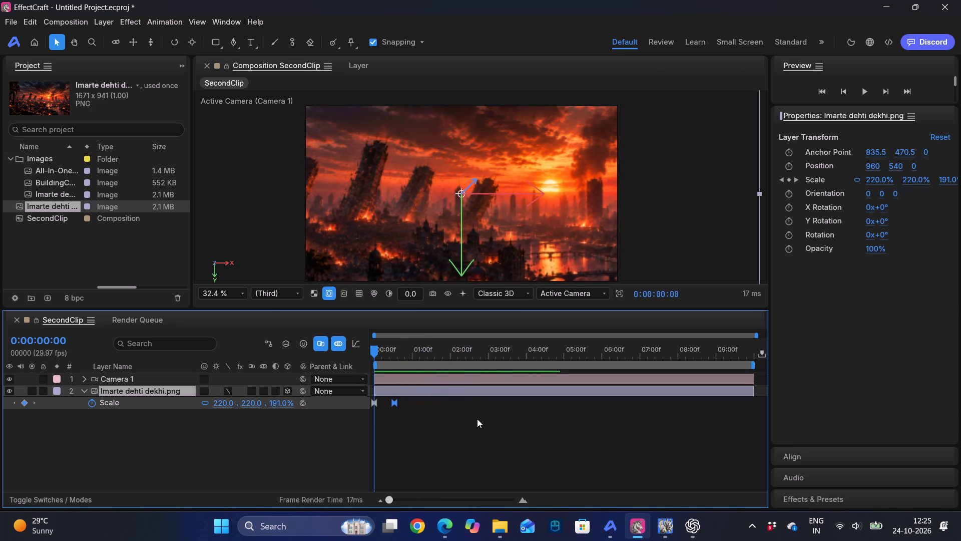
key("space")
key("space")
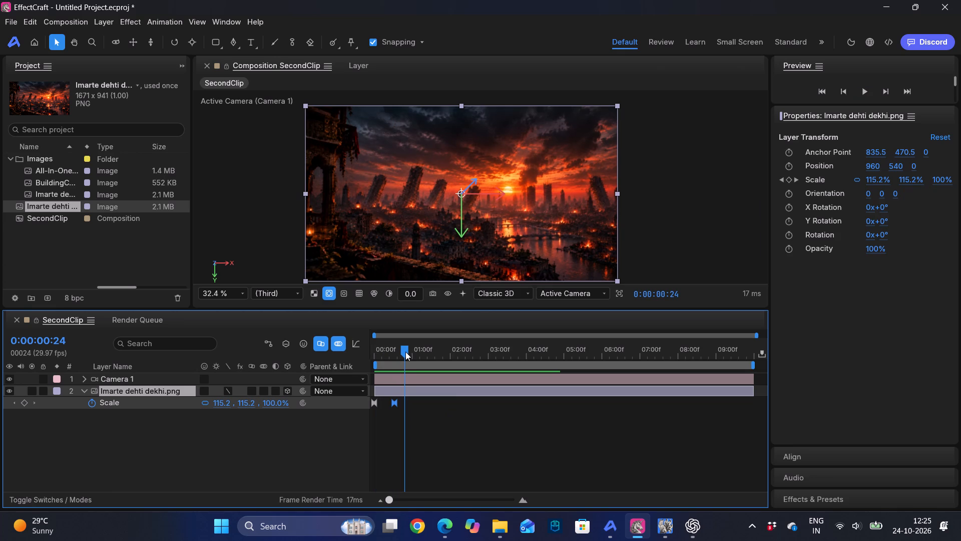
left_click_drag(405, 352, 371, 349)
Deselect the keyframes and collapse the burning-city background layer in the SecondClip timeline.
left_click(449, 447)
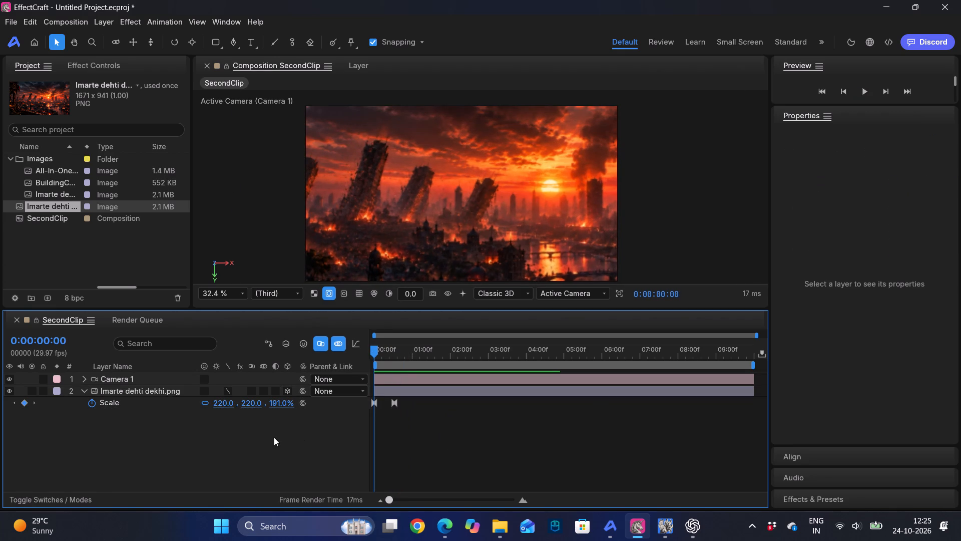
left_click(274, 437)
left_click(82, 389)
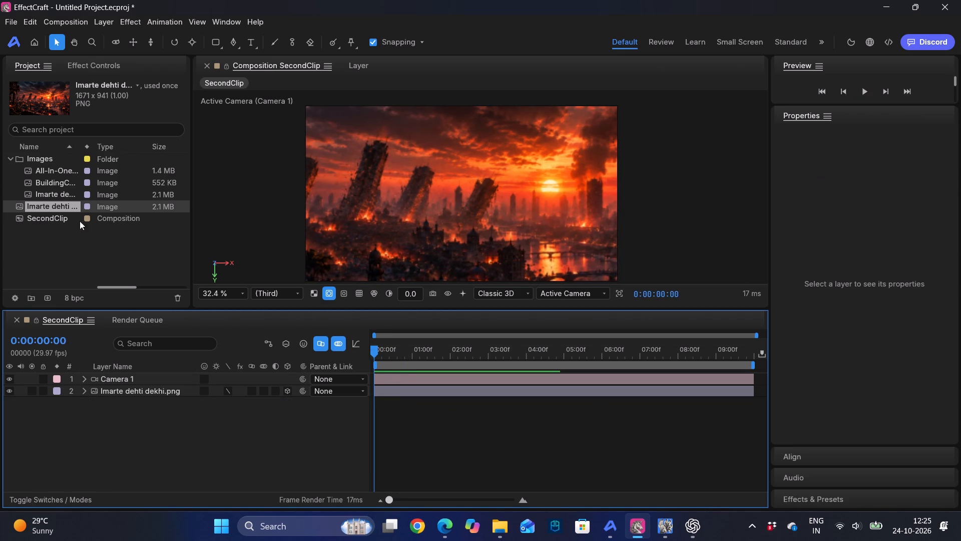
Create a new composition named BuildingCollapse with the HDTV 1080 29.97 preset and a 10-second duration.
right_click(52, 238)
left_click(98, 253)
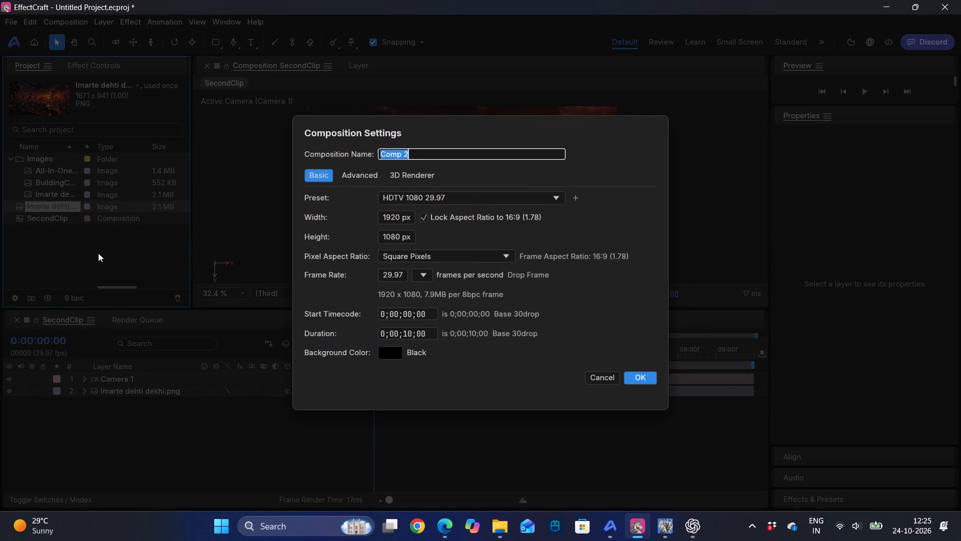
key("BackSpace")
type("Building")
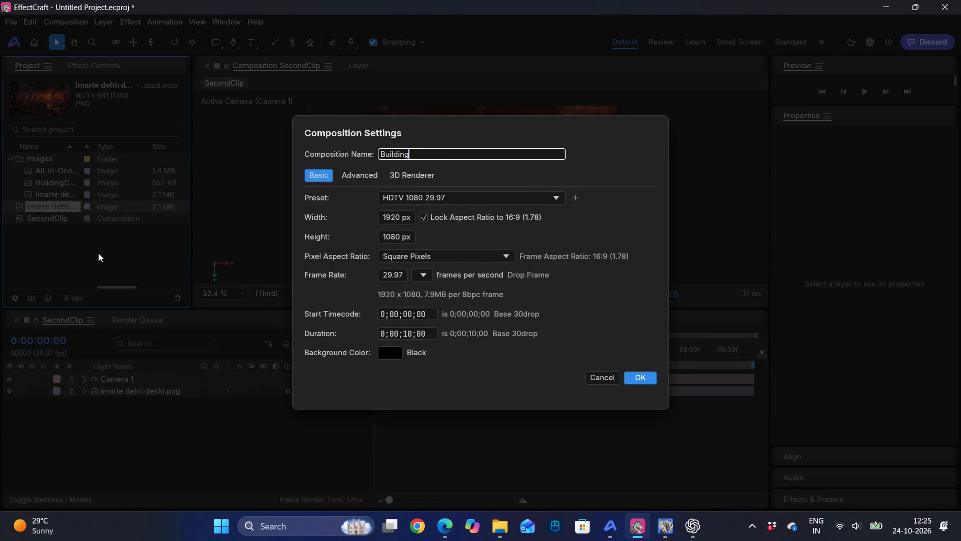
type("Collapse")
left_click(630, 379)
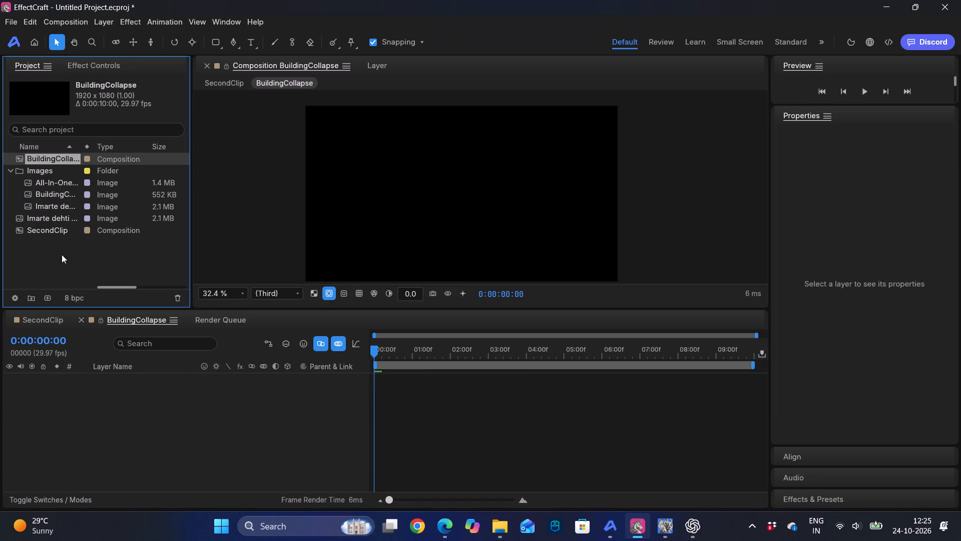
Add All-In-One.png from the Images folder to the BuildingCollapse composition as a layer.
left_click(56, 197)
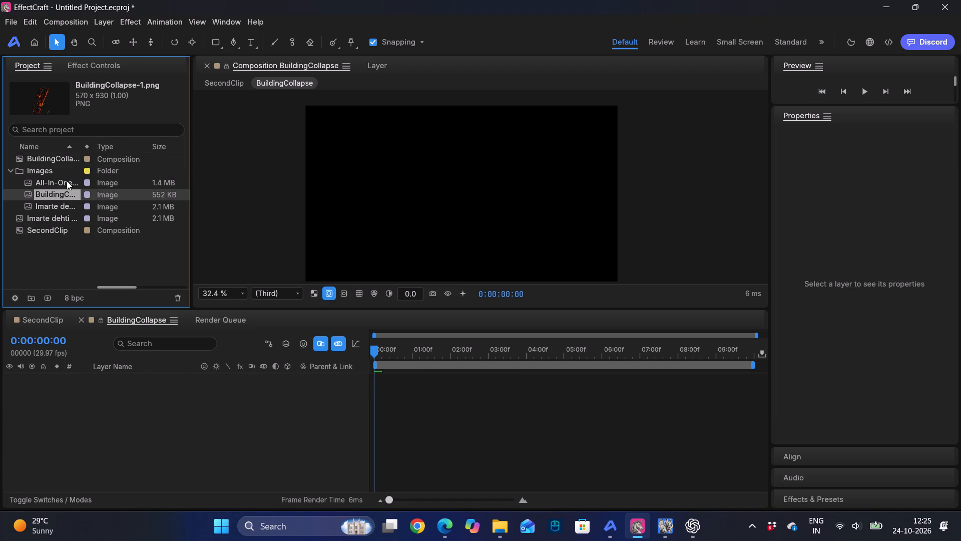
left_click(67, 181)
left_click_drag(67, 181, 155, 407)
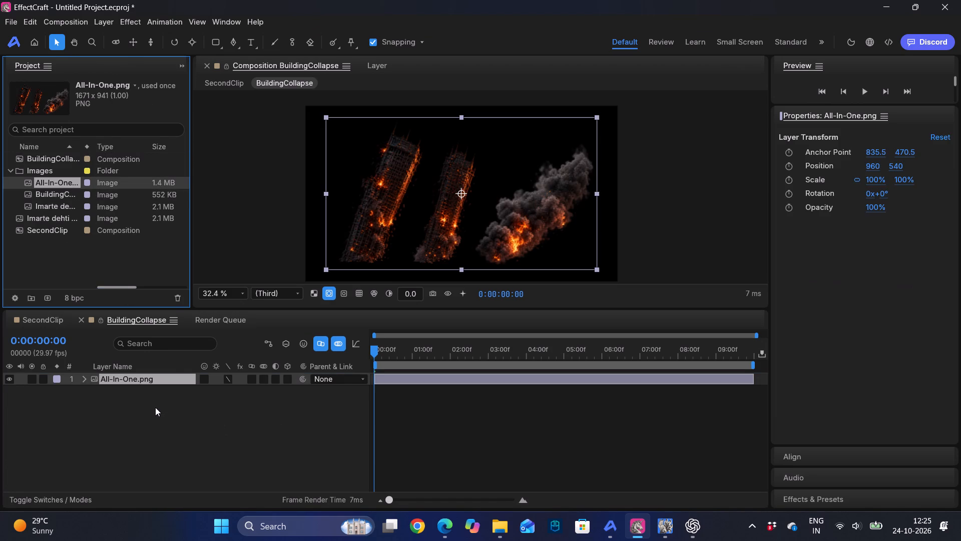
Add a new mask to the All-In-One.png layer, keeping the layer at position 960, 540.
right_click(397, 379)
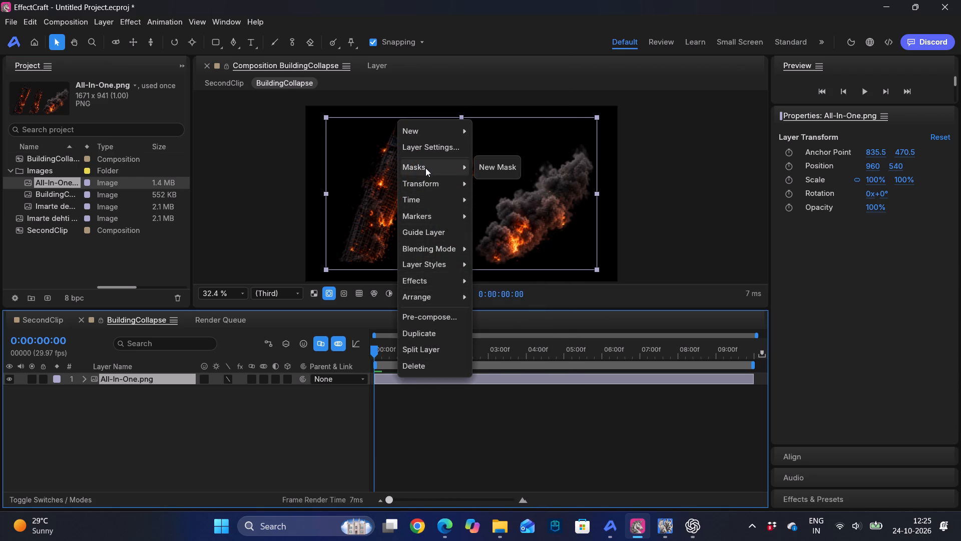
left_click(491, 163)
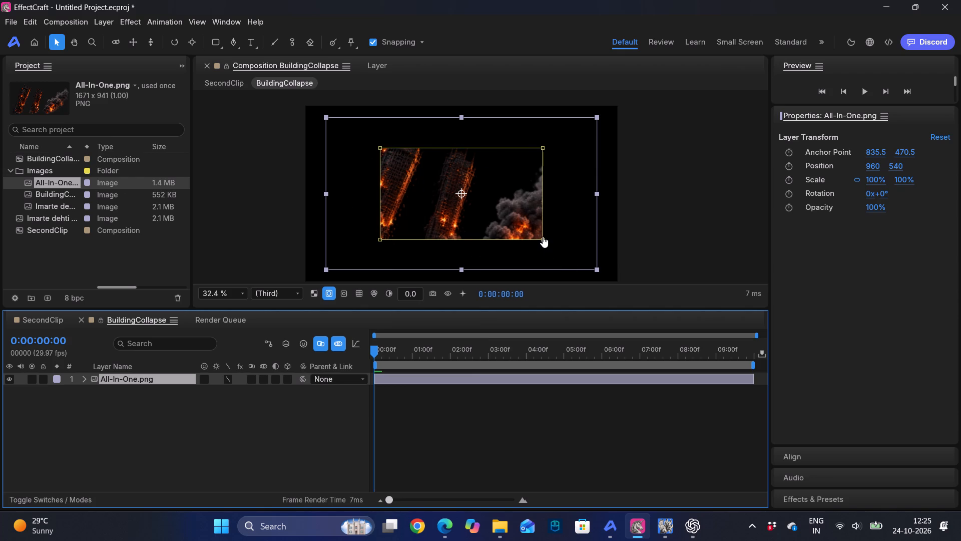
left_click_drag(542, 235, 549, 229)
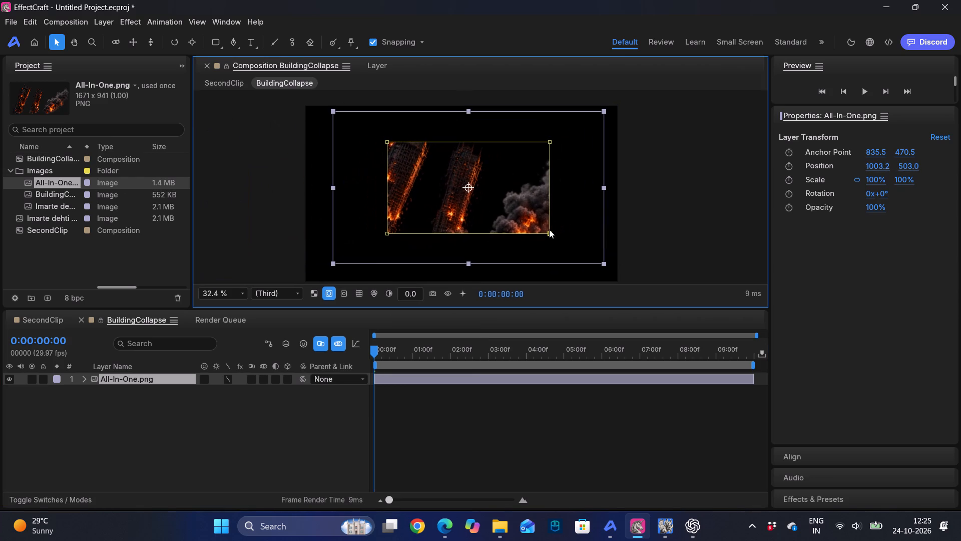
key("ctrl+z")
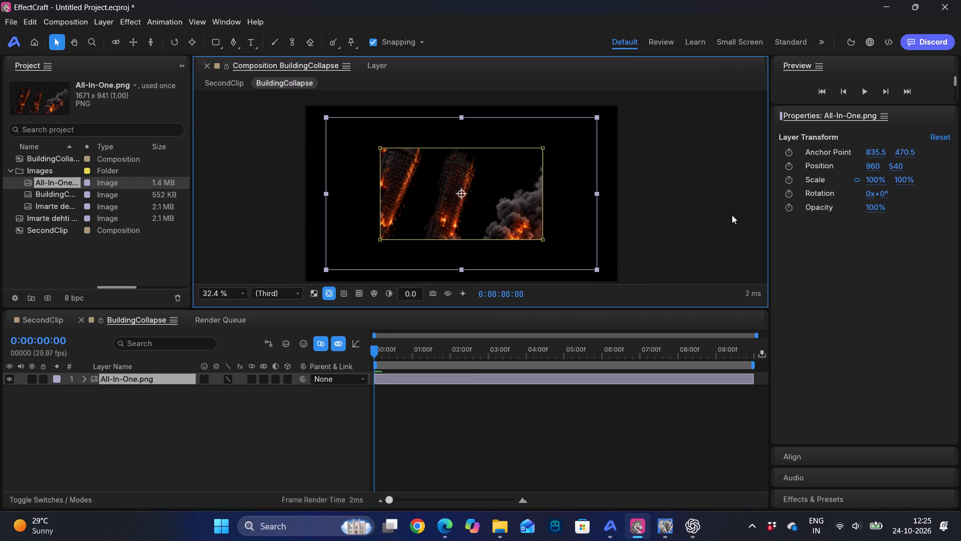
Set the All-In-One.png layer's scale to 116%.
left_click_drag(875, 180, 889, 181)
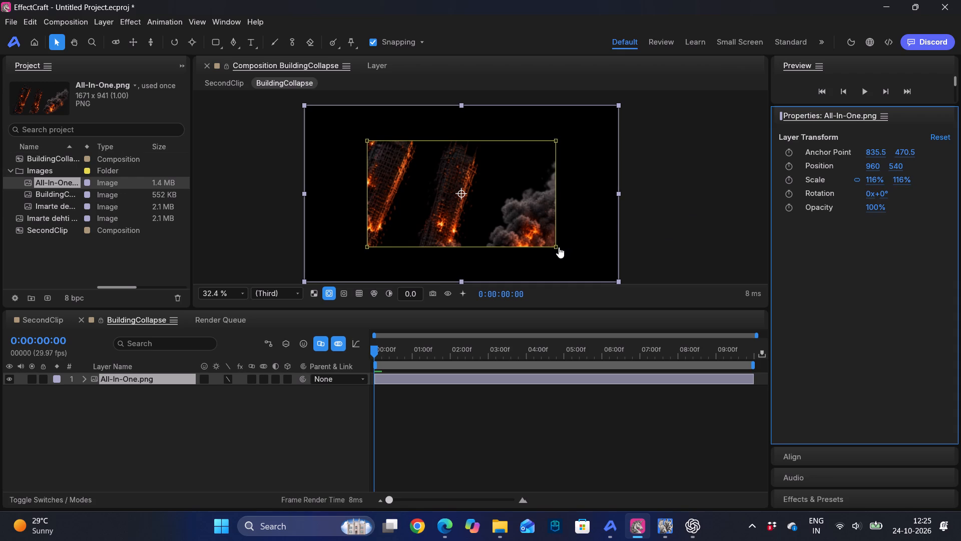
Reshape the mask's four corners into a slanted quadrilateral that isolates the entire leftmost burning building.
left_click_drag(557, 246, 395, 269)
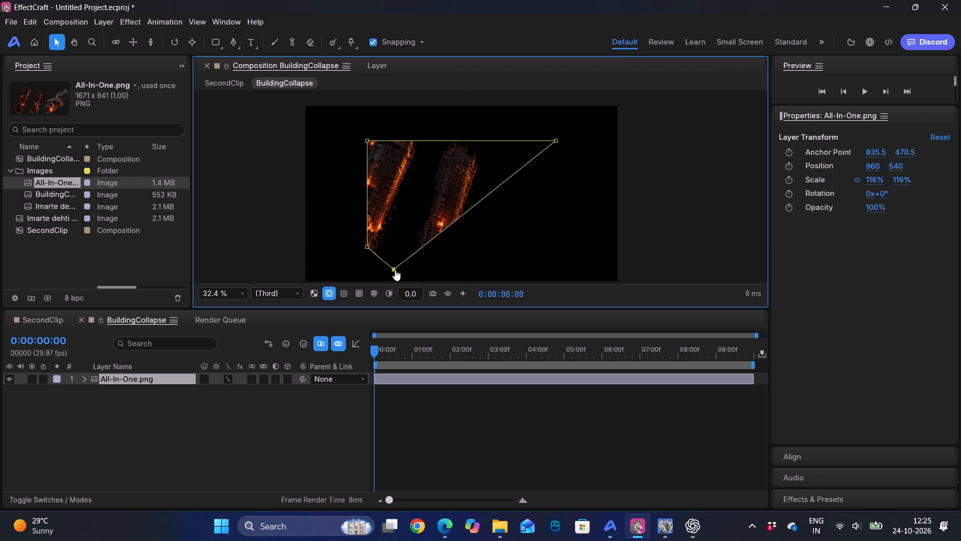
left_click_drag(556, 139, 440, 127)
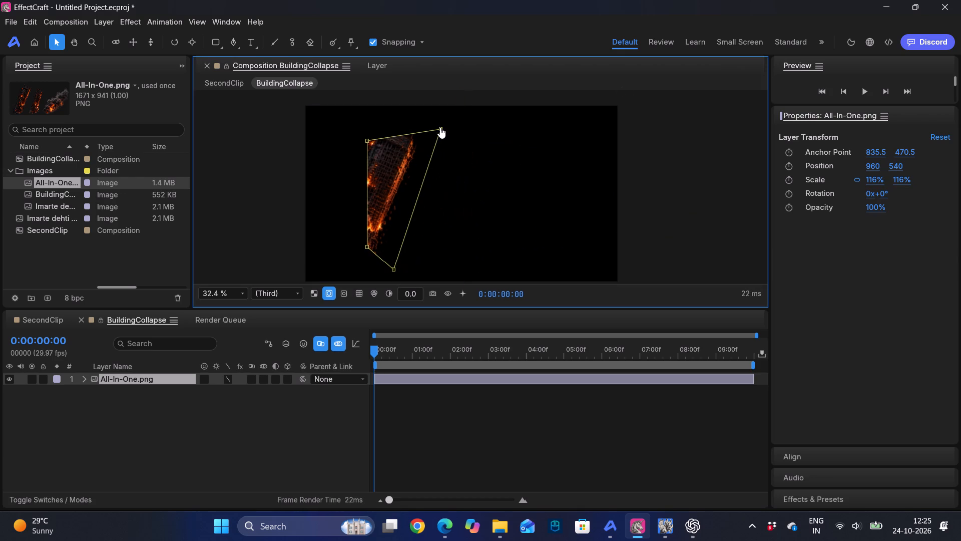
left_click_drag(440, 127, 430, 124)
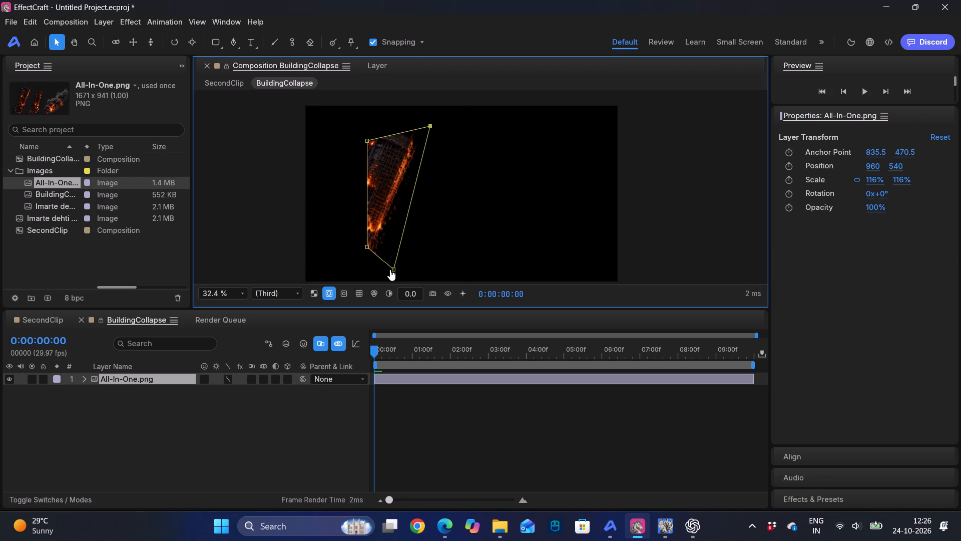
left_click_drag(390, 269, 383, 269)
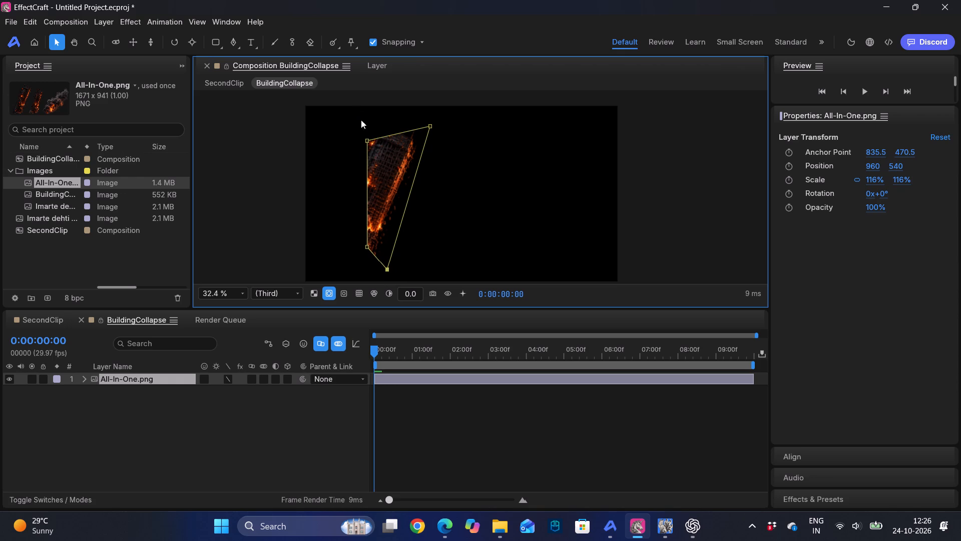
left_click_drag(367, 141, 379, 93)
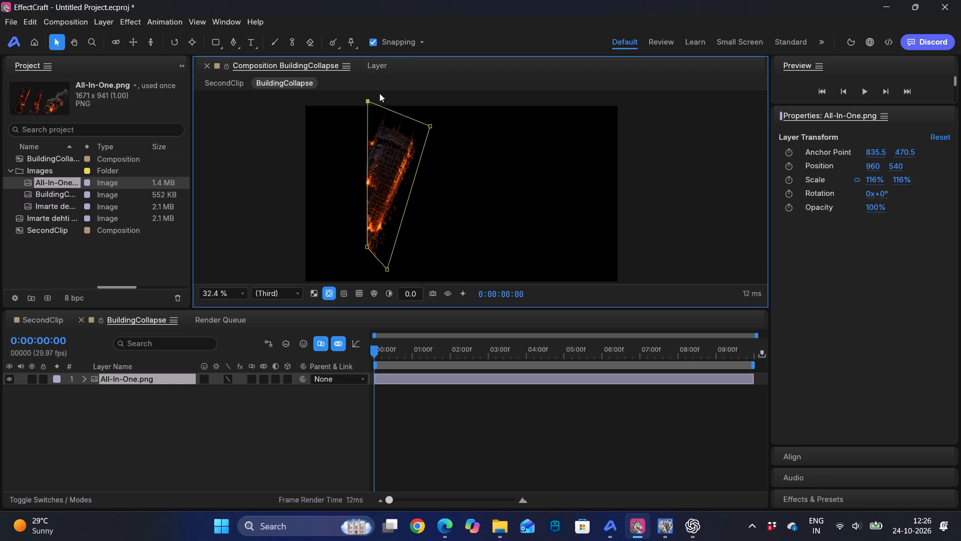
left_click_drag(379, 93, 364, 100)
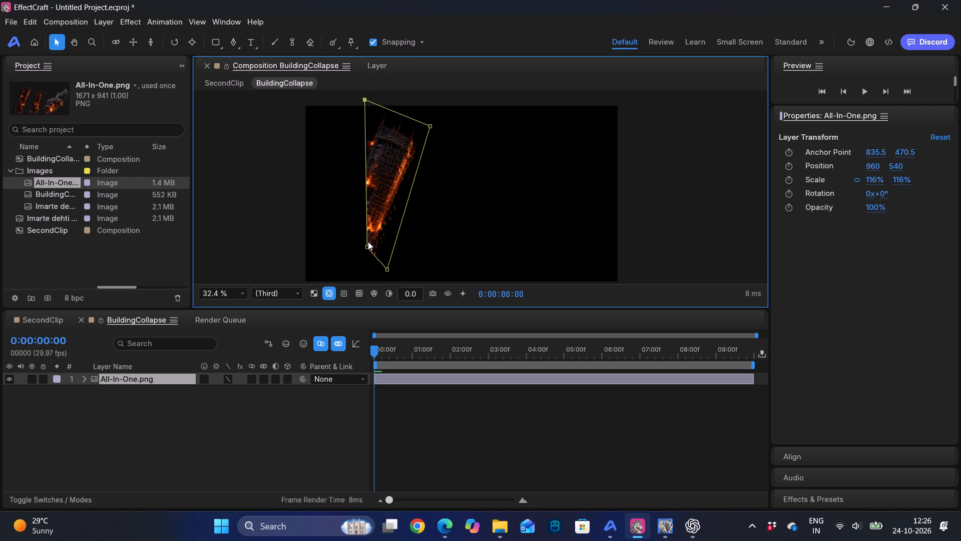
left_click_drag(366, 246, 303, 286)
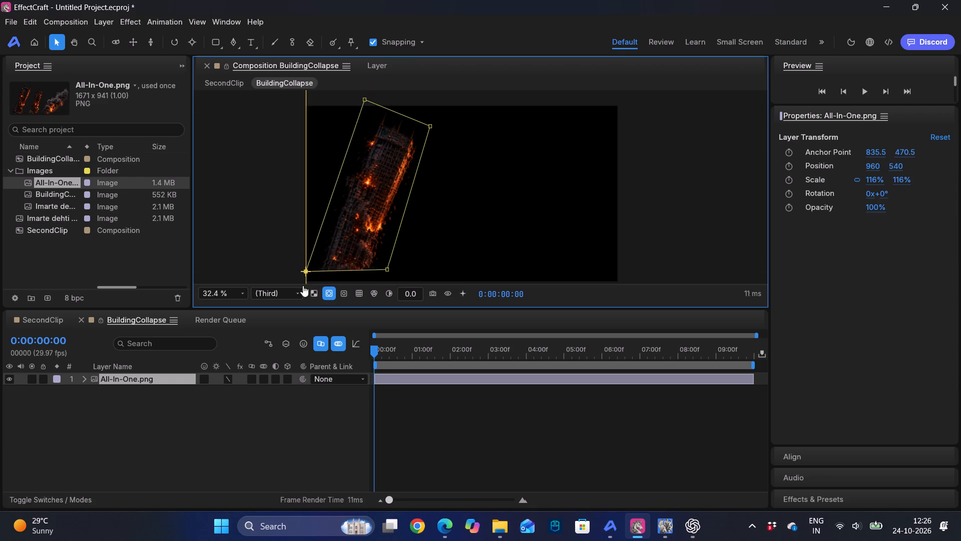
left_click_drag(303, 286, 298, 290)
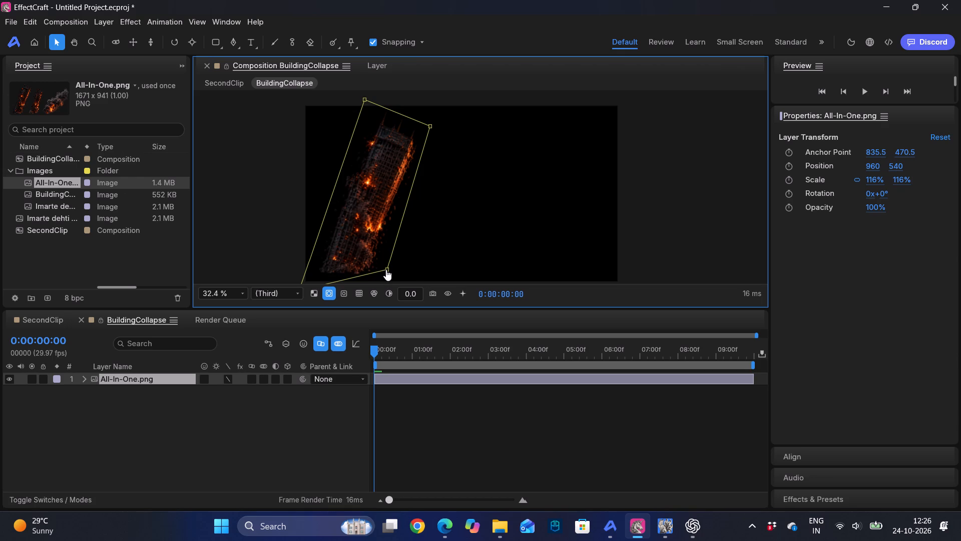
left_click_drag(386, 269, 379, 288)
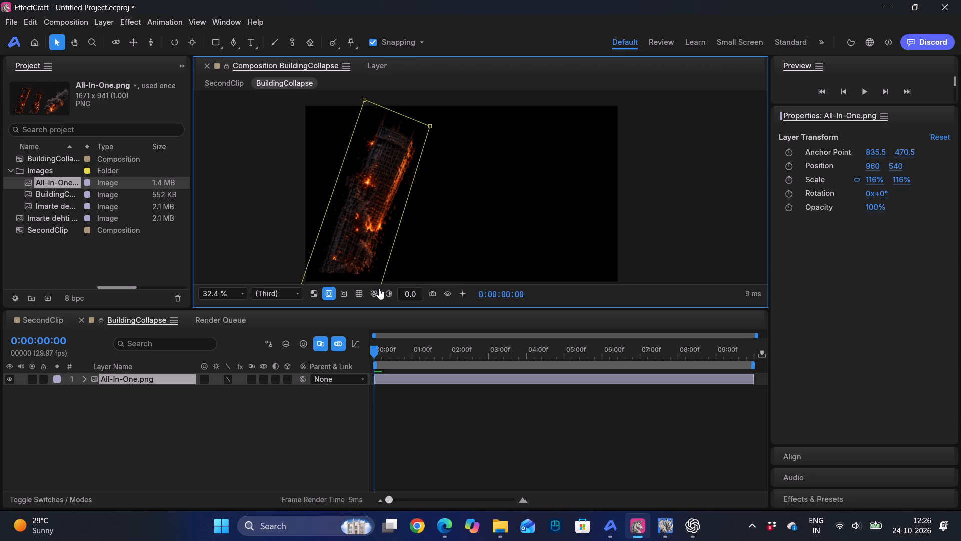
left_click_drag(379, 288, 380, 288)
Shift the All-In-One.png layer horizontally until the masked building stands in the middle of the frame, and deselect the layer.
left_click_drag(873, 168, 48, 174)
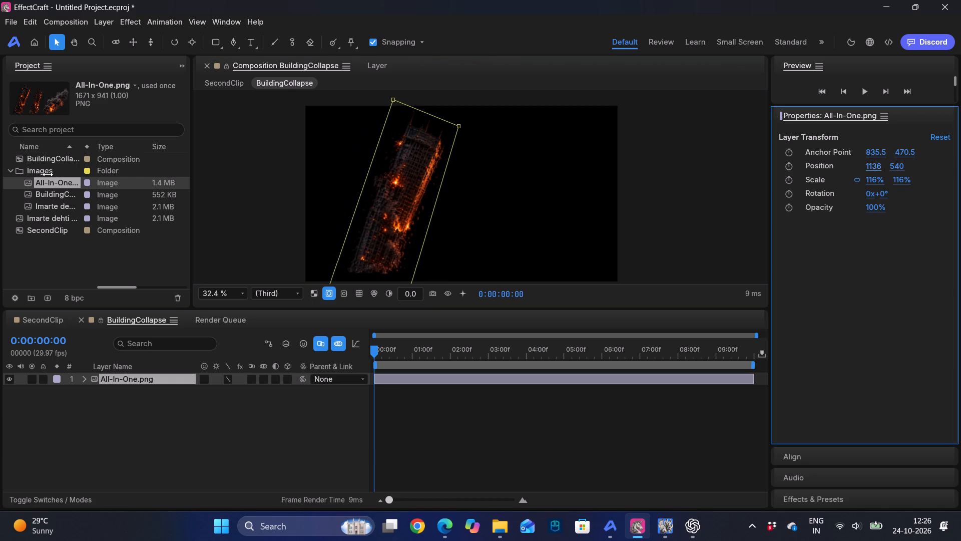
left_click_drag(48, 174, 294, 192)
left_click(460, 421)
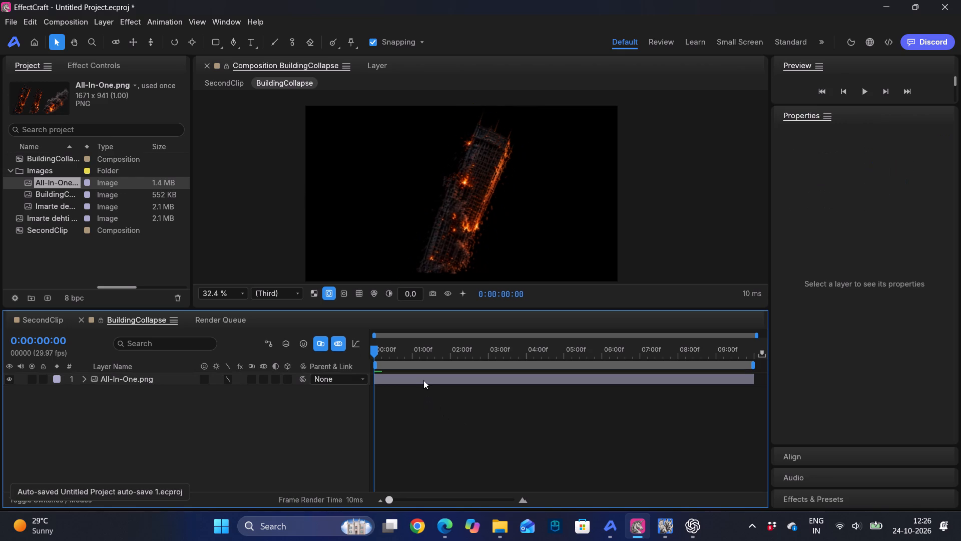
left_click(423, 380)
left_click(179, 414)
Import the grey smoke cloud JPEG from the Downloads folder into the project.
right_click(86, 250)
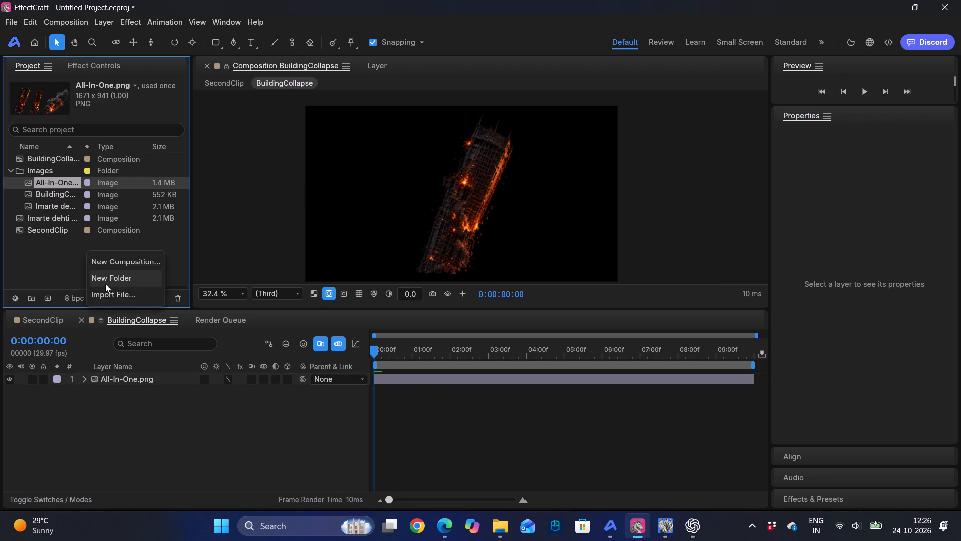
left_click(101, 288)
scroll(46, 144, "up", 3)
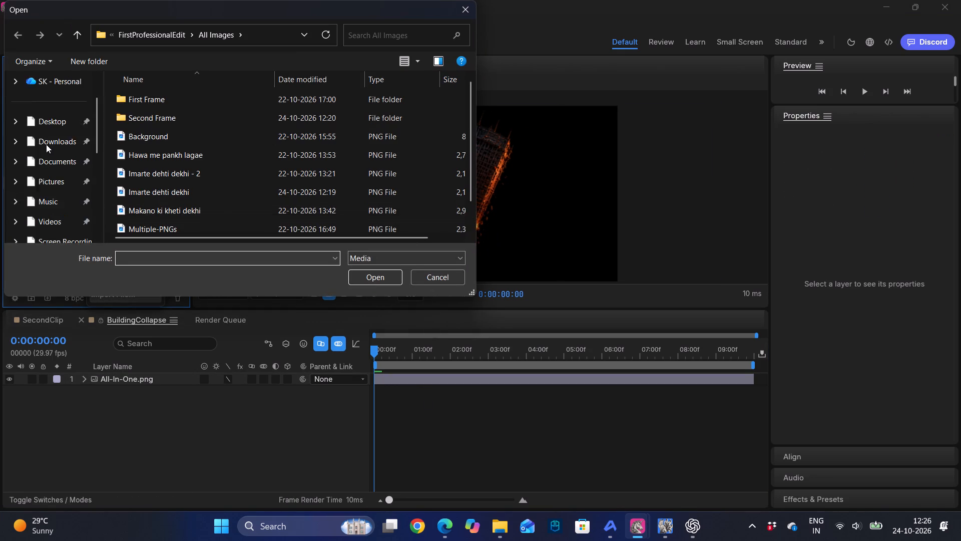
scroll(46, 144, "up", 4)
left_click(54, 184)
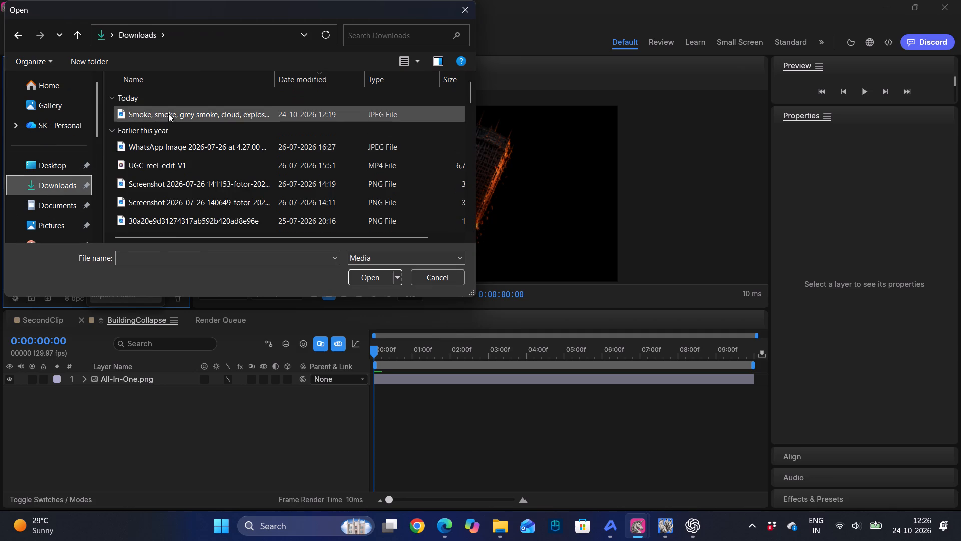
left_click(168, 113)
key("Return")
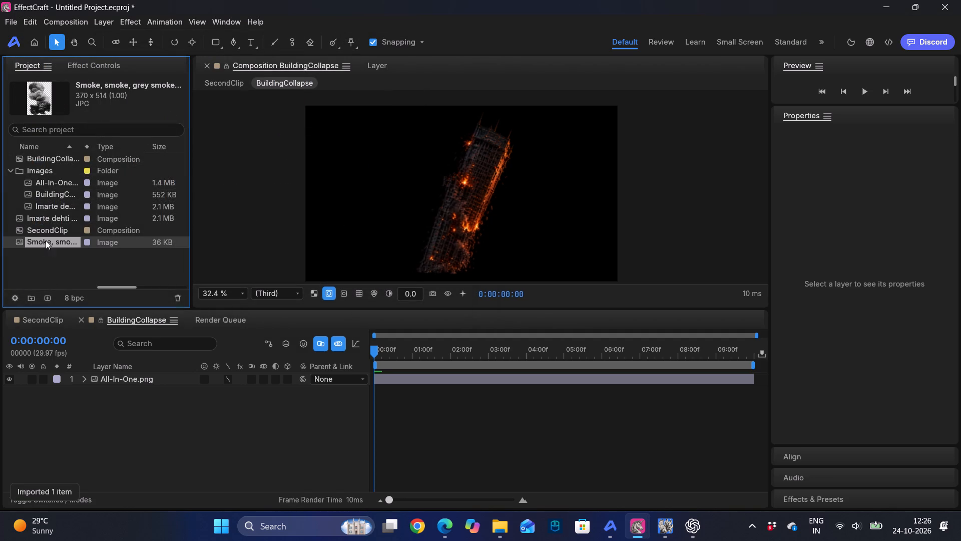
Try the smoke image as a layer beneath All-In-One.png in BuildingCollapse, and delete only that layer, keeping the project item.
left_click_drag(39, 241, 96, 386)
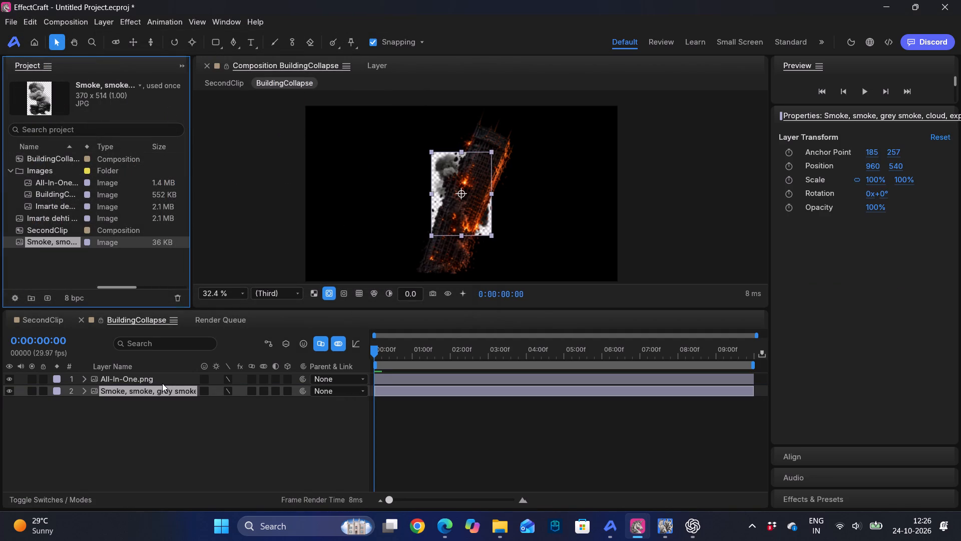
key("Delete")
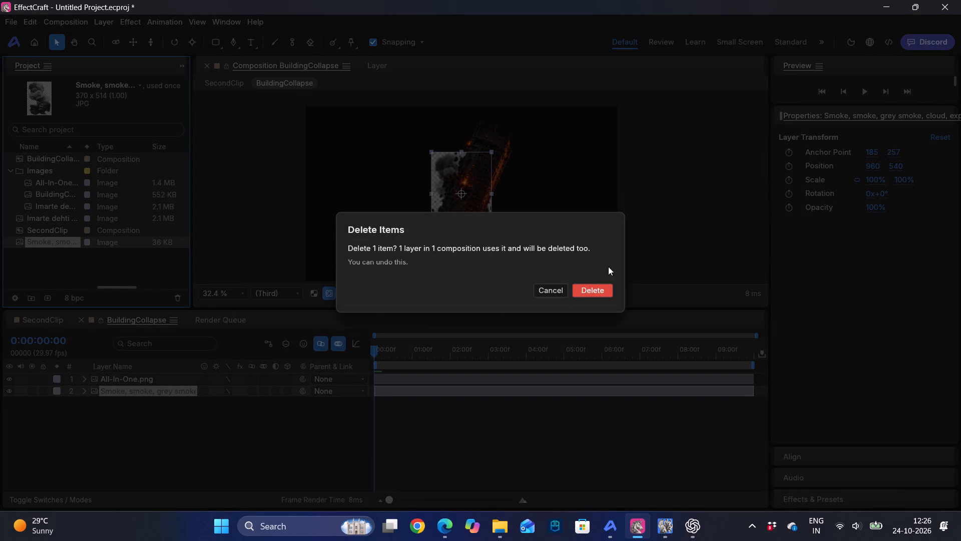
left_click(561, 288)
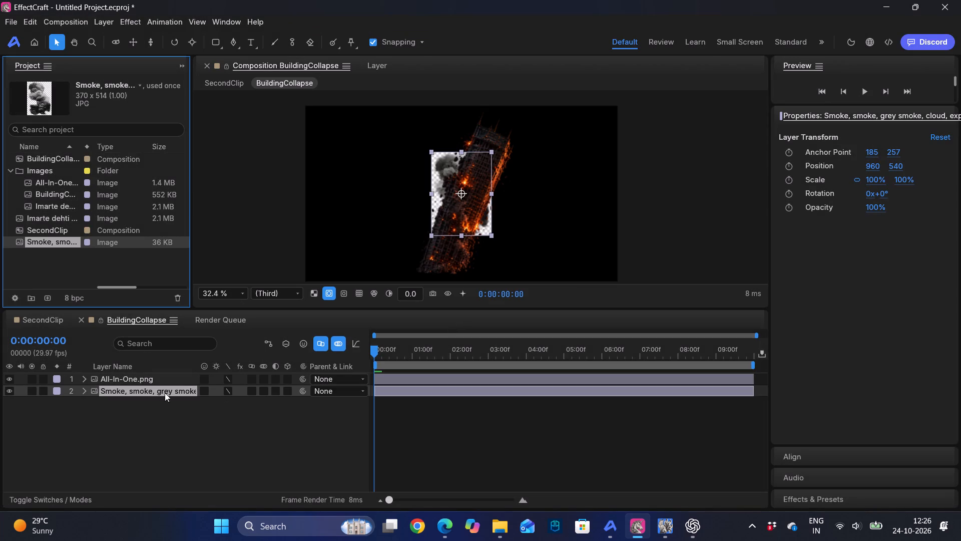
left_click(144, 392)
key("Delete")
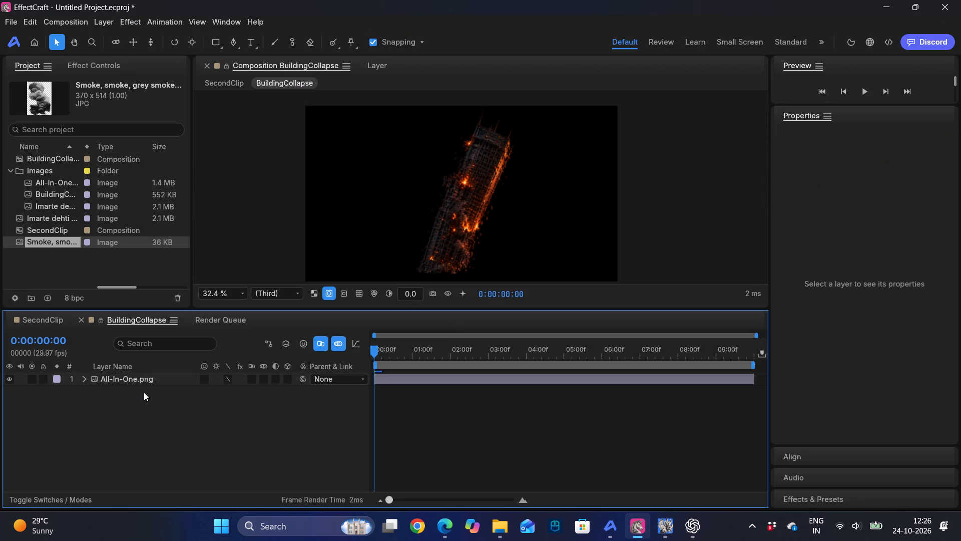
Switch to PhotoCraft and open the grey smoke JPEG from the Downloads folder as a document.
left_click(657, 539)
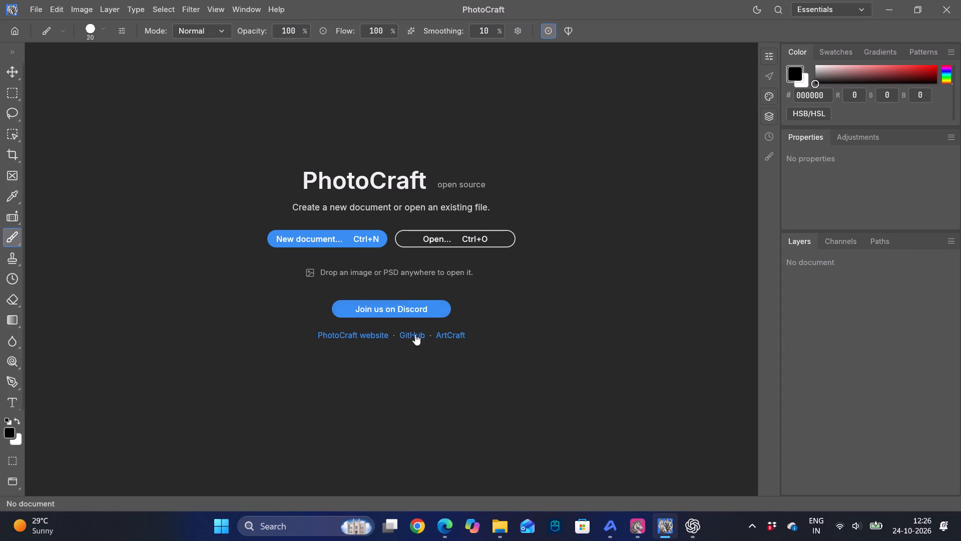
left_click(496, 523)
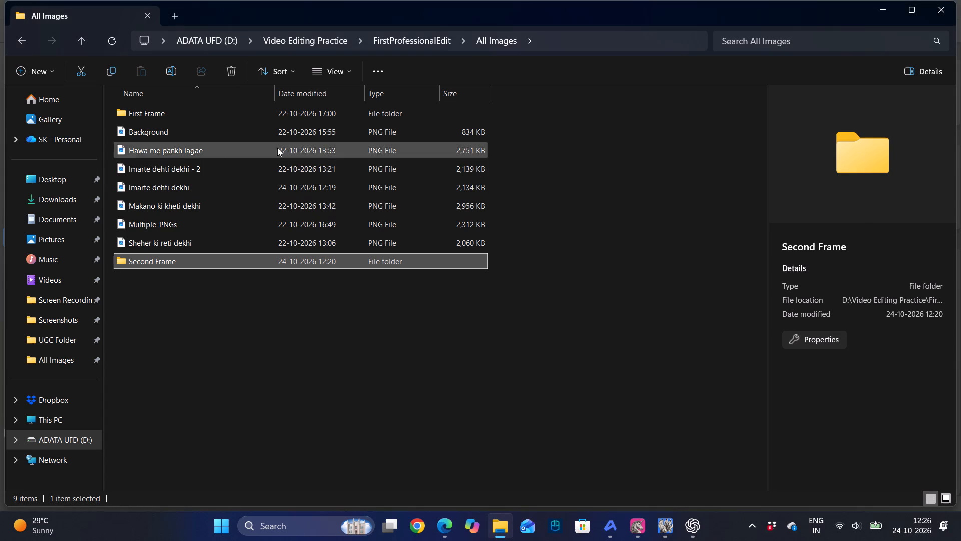
left_click(49, 202)
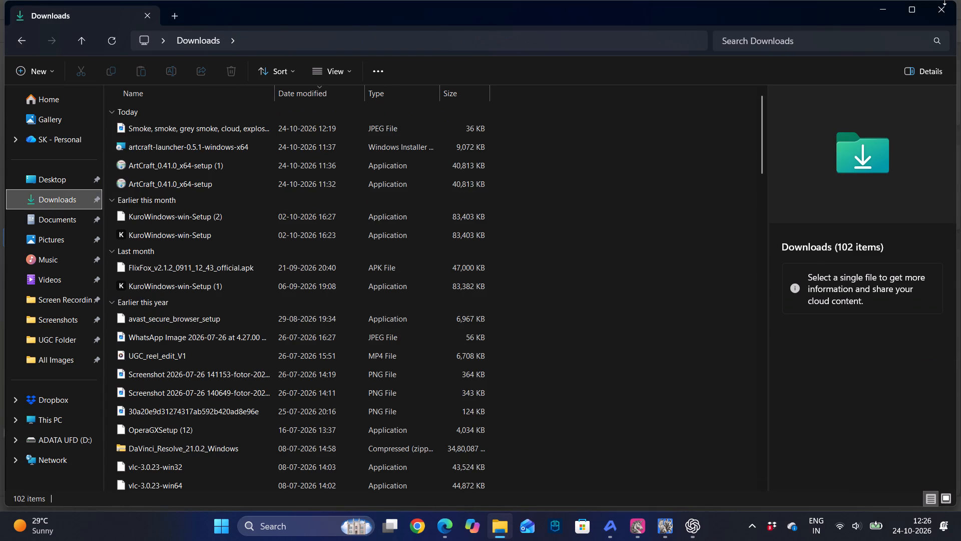
left_click_drag(958, 36, 455, 133)
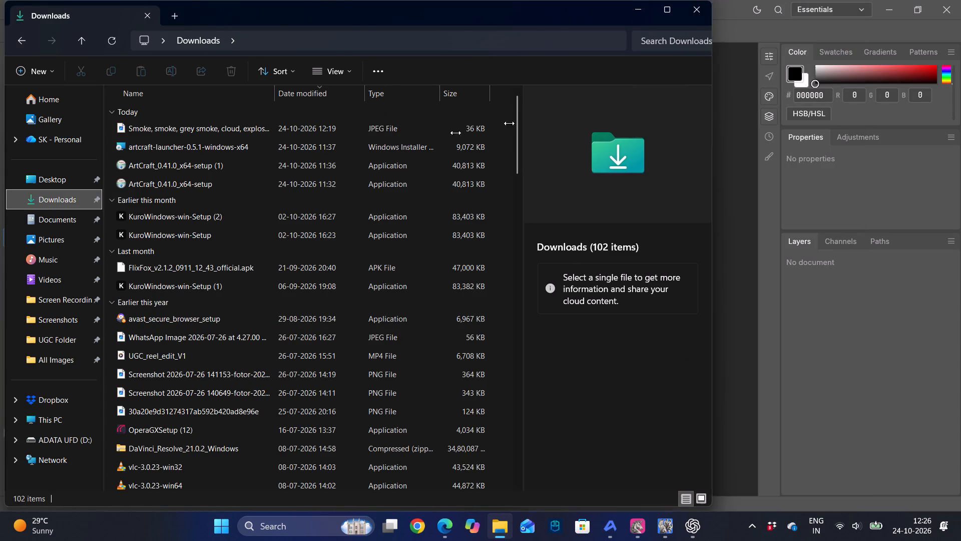
left_click_drag(455, 133, 357, 145)
left_click_drag(184, 129, 960, 302)
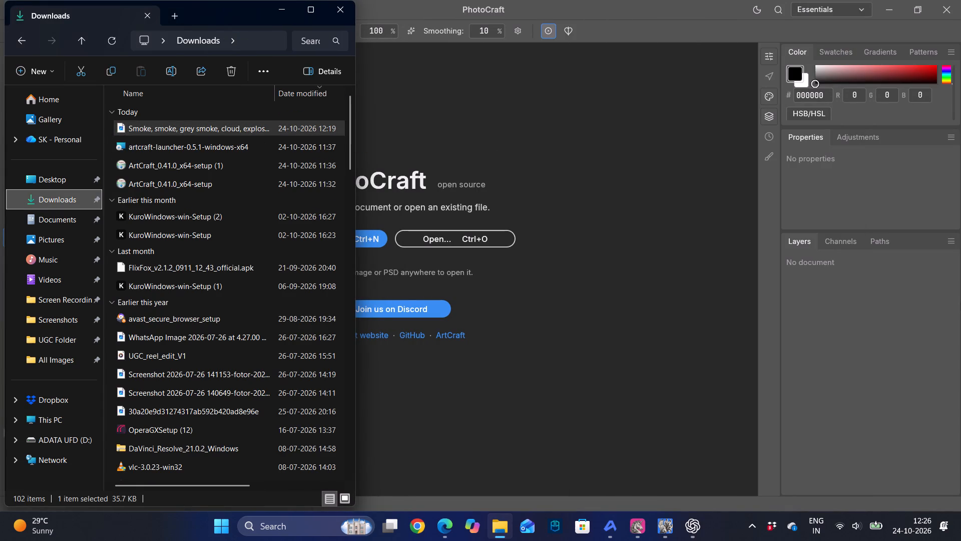
left_click_drag(960, 302, 866, 326)
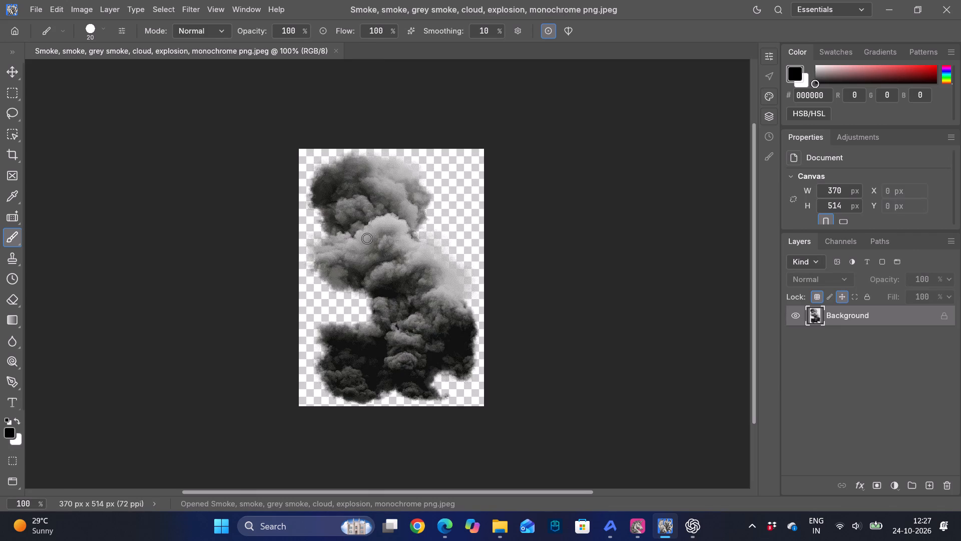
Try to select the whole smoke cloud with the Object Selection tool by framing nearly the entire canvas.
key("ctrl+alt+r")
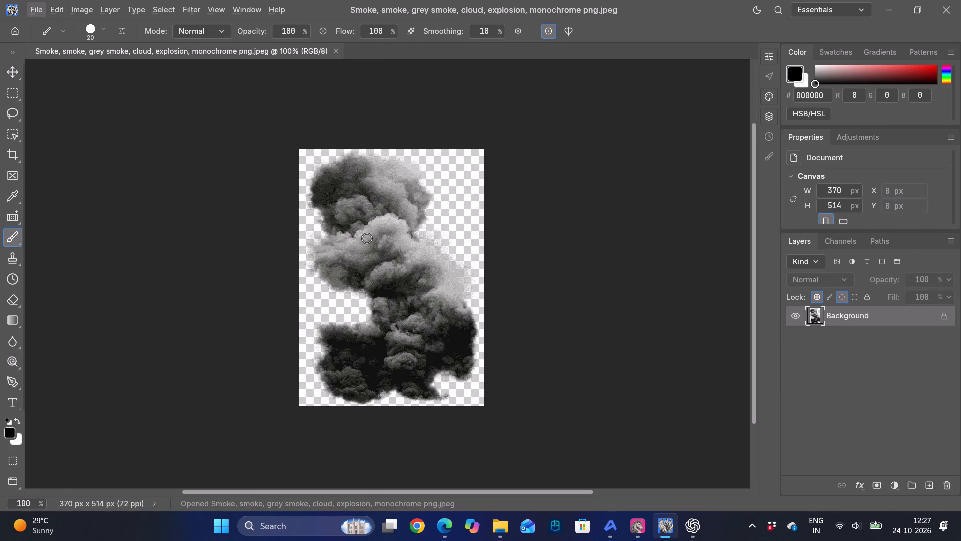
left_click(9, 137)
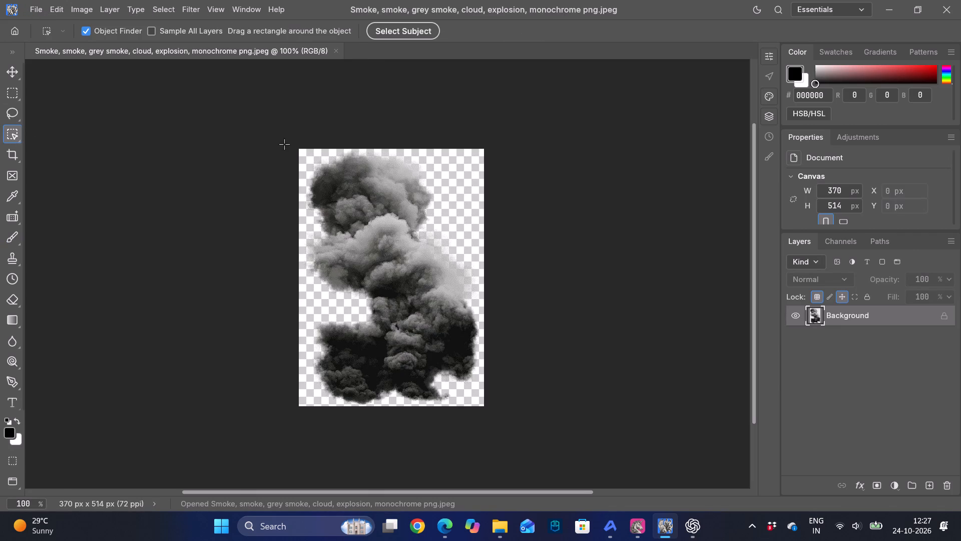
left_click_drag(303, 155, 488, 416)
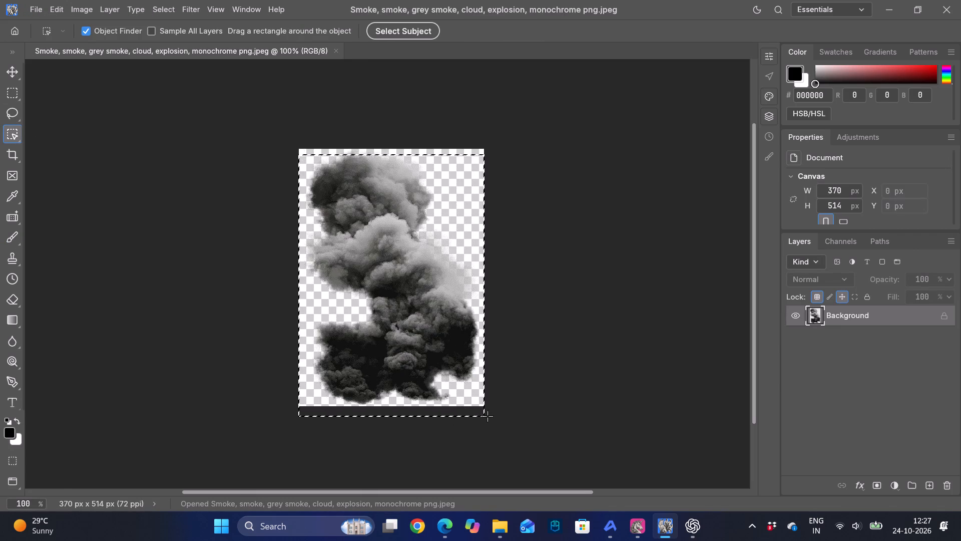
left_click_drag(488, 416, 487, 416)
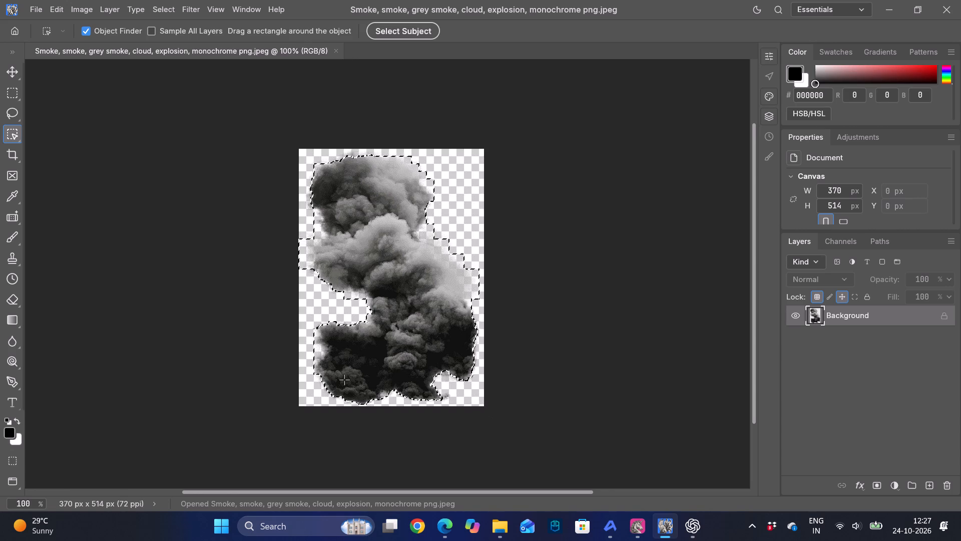
Try Magic Wand selections on different tones of the smoke, ending with the dark upper part of the cloud.
left_click(19, 141)
right_click(19, 141)
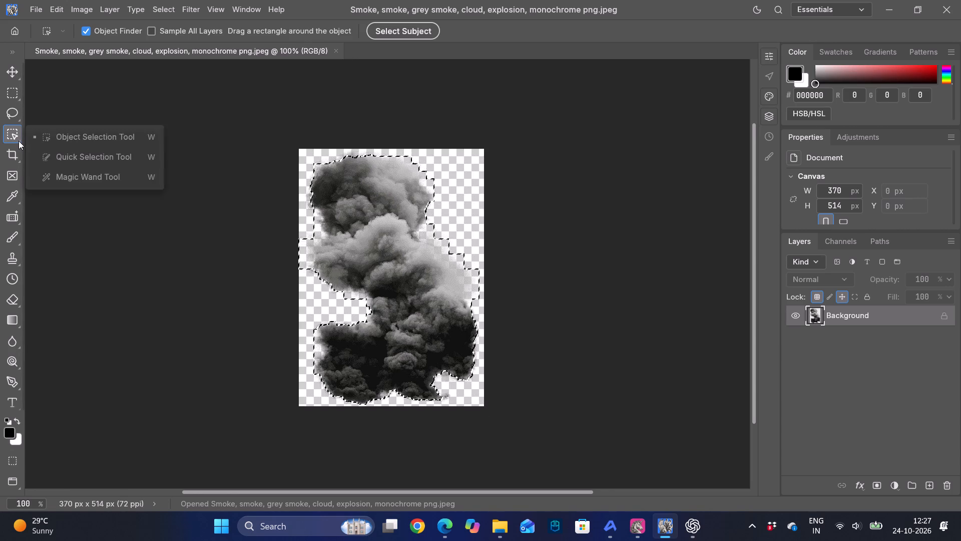
left_click(62, 174)
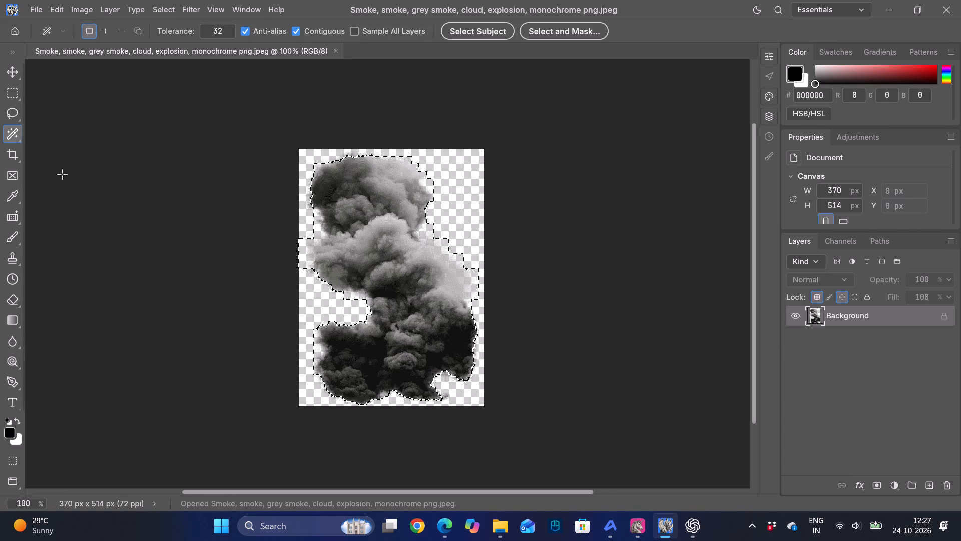
left_click(385, 221)
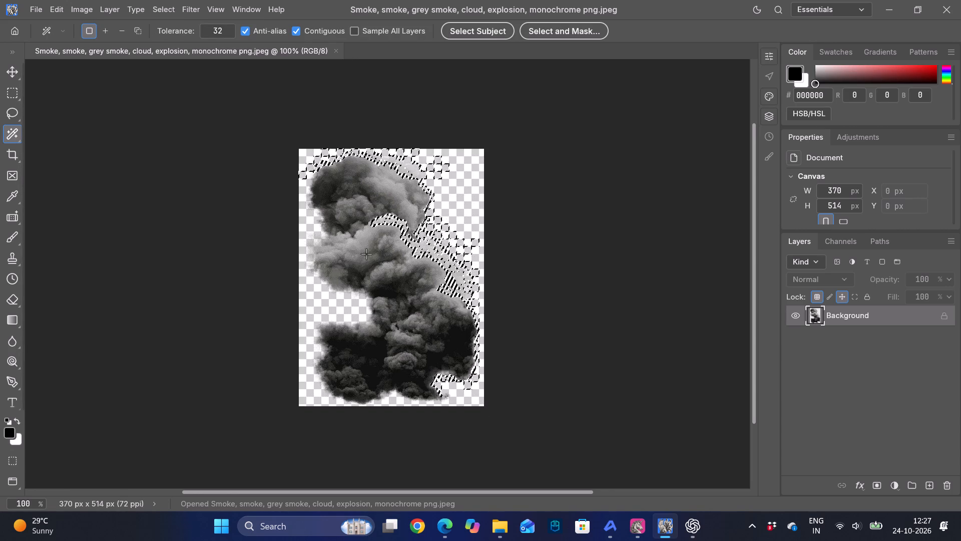
left_click(366, 254)
left_click(362, 223)
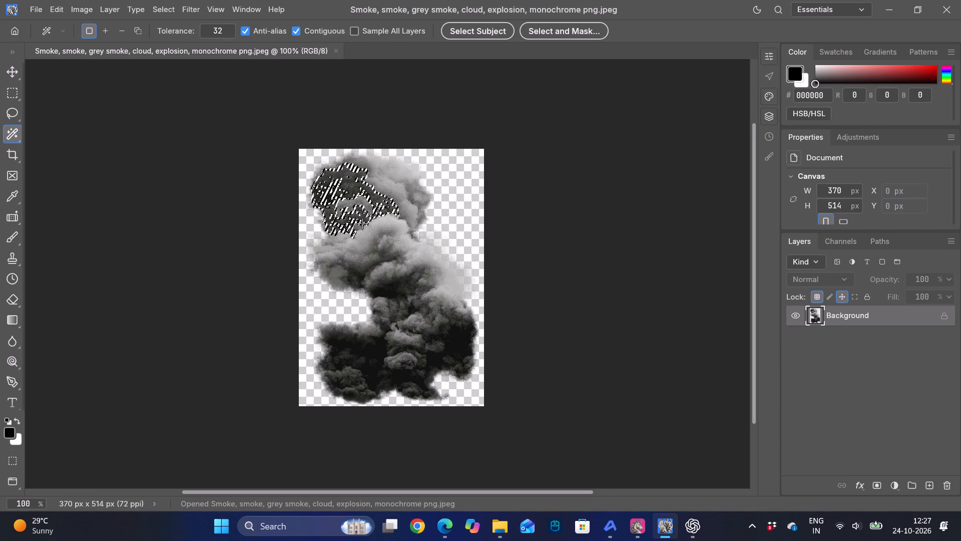
left_click(367, 243)
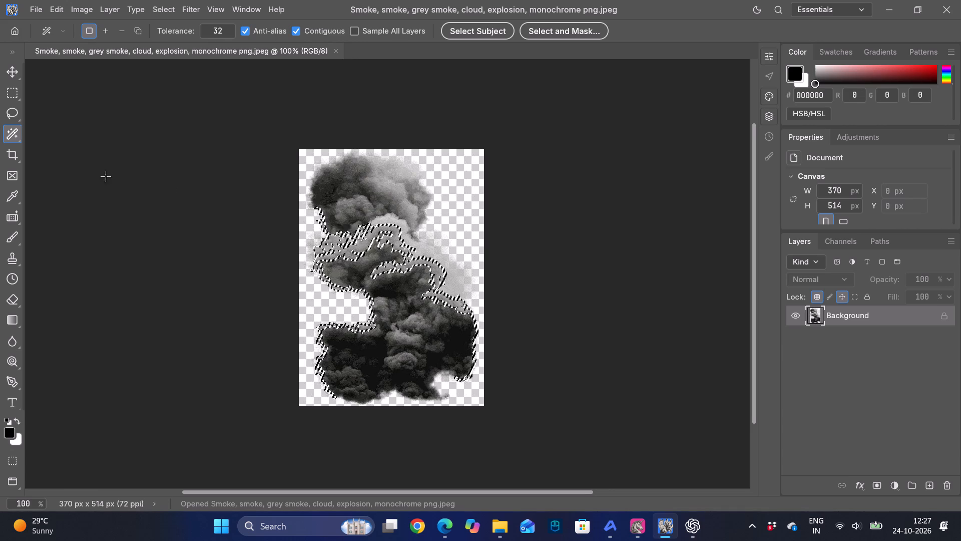
left_click(11, 138)
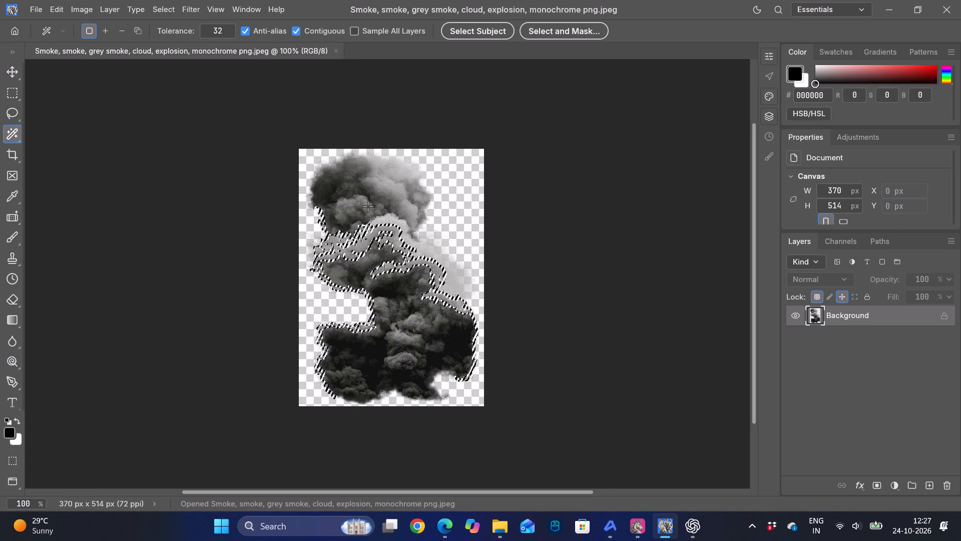
left_click(368, 206)
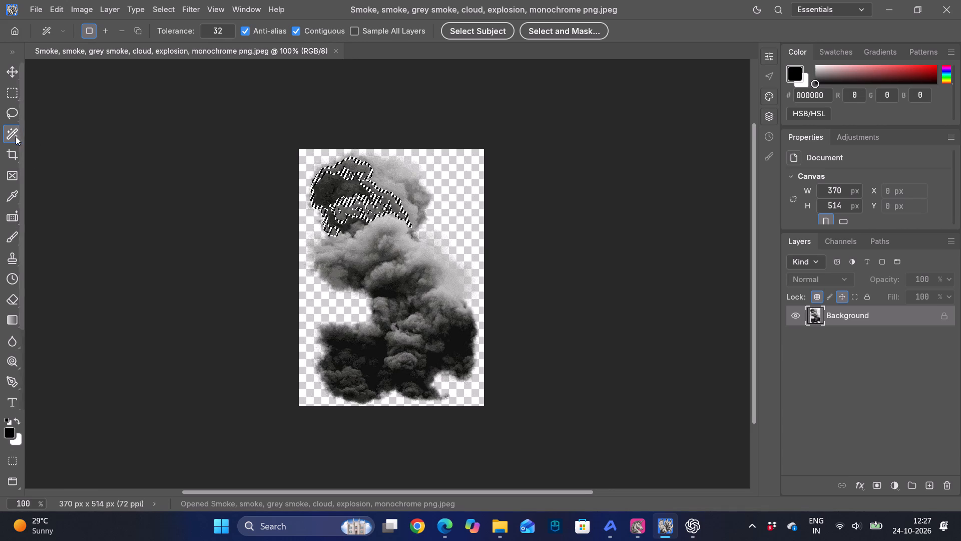
Switch to the Quick Selection tool and extend the selection from the upper cloud down through its centre.
right_click(15, 134)
left_click(75, 156)
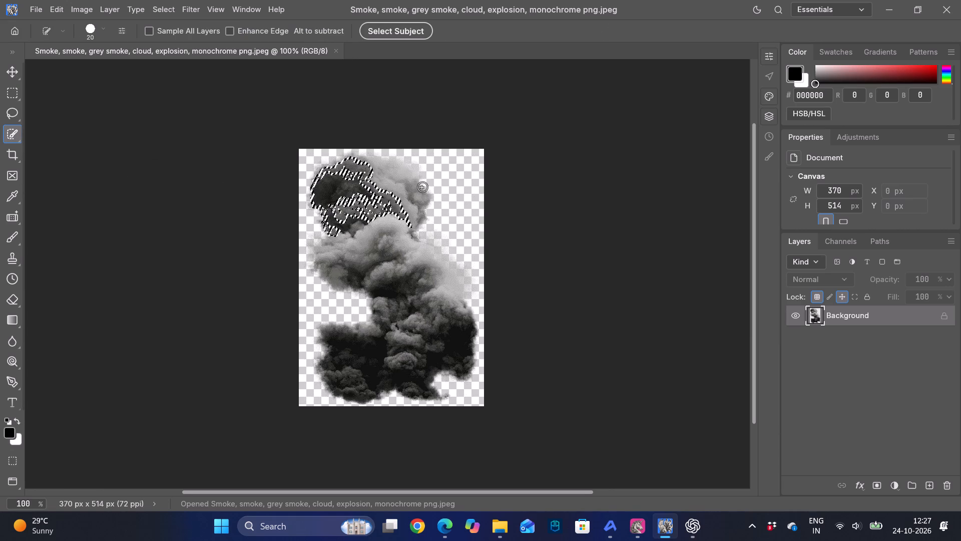
left_click(399, 187)
left_click(378, 181)
left_click_drag(378, 181, 409, 296)
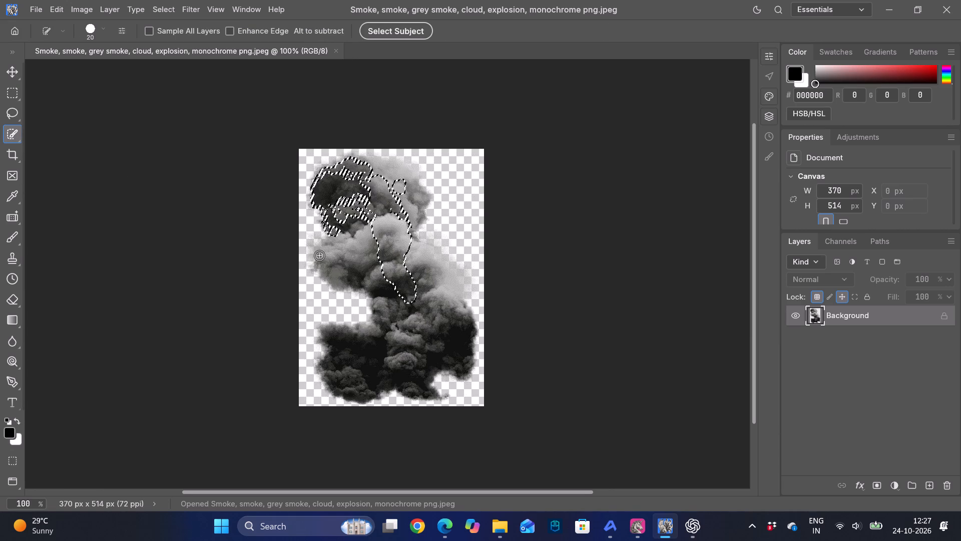
left_click_drag(332, 256, 362, 365)
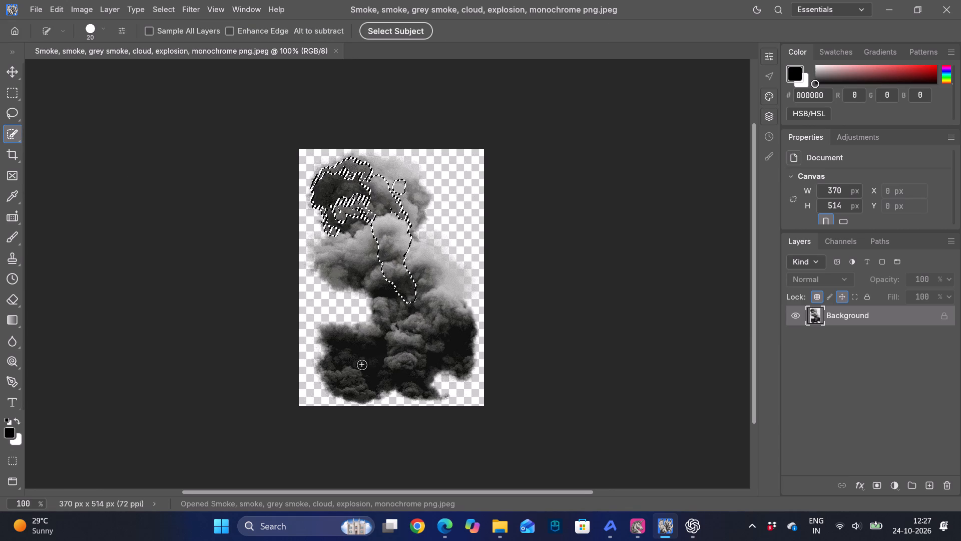
key("ctrl+z")
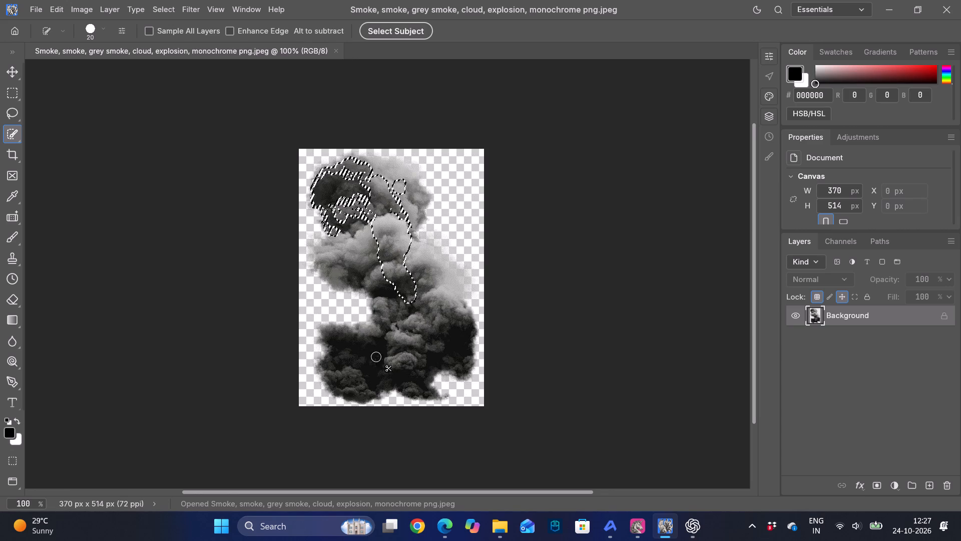
Extend the selection across the middle of the cloud and add the dark lower-left part, undoing the stroke that takes in background.
left_click_drag(360, 257, 405, 289)
left_click_drag(340, 264, 360, 265)
left_click_drag(351, 243, 436, 324)
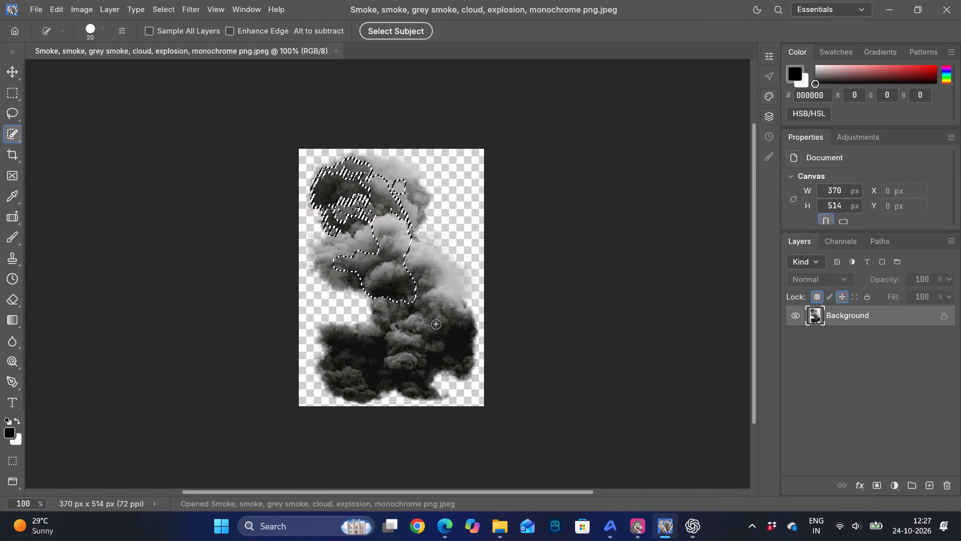
left_click_drag(411, 340, 451, 317)
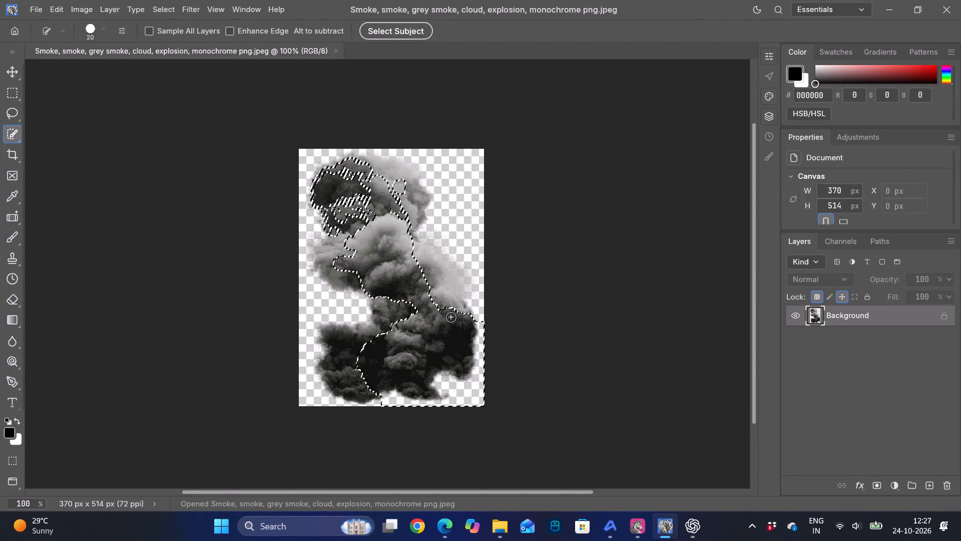
key("ctrl+z")
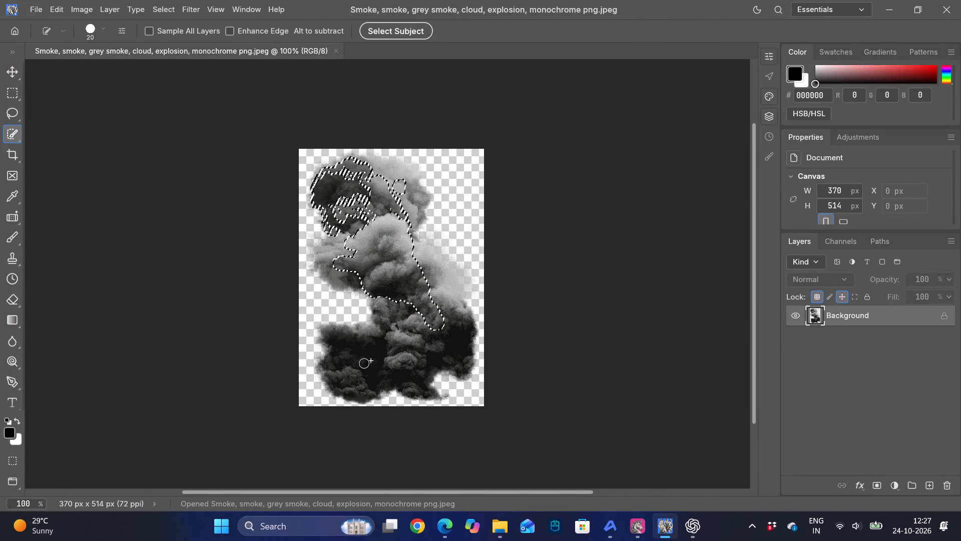
left_click_drag(343, 365, 403, 330)
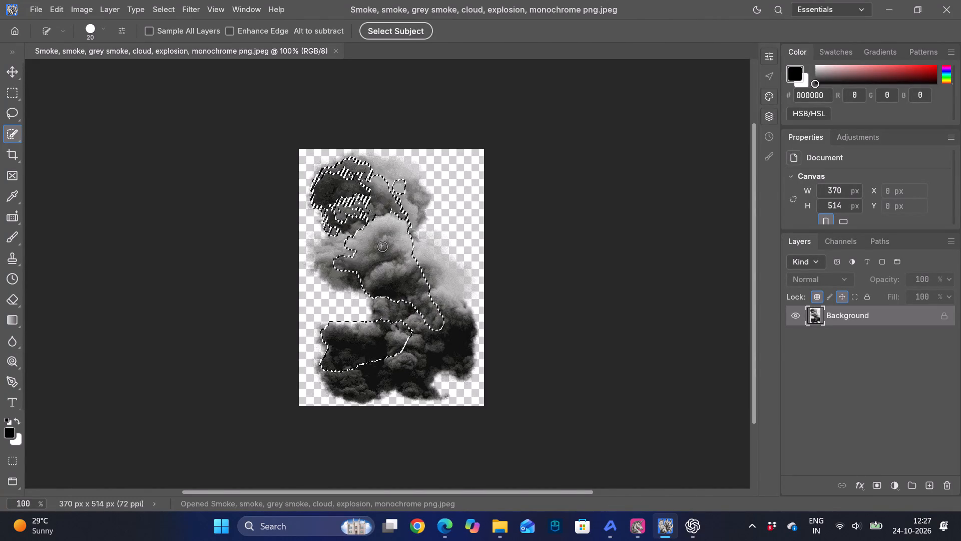
Add the left bulge of the middle cloud to the selection and fill the small unselected gap inside it.
scroll(383, 246, "up", 2, "ctrl")
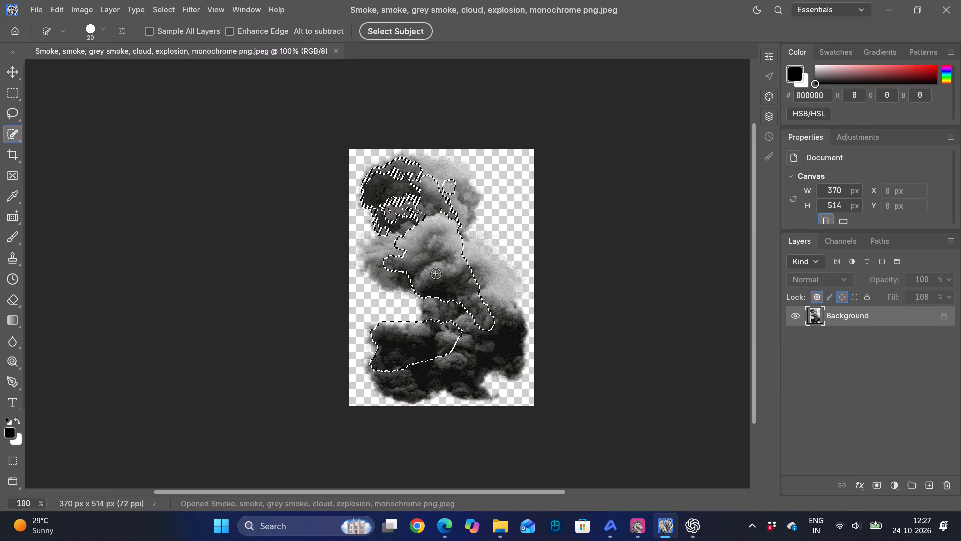
key("ctrl+plus")
key("ctrl+plus")
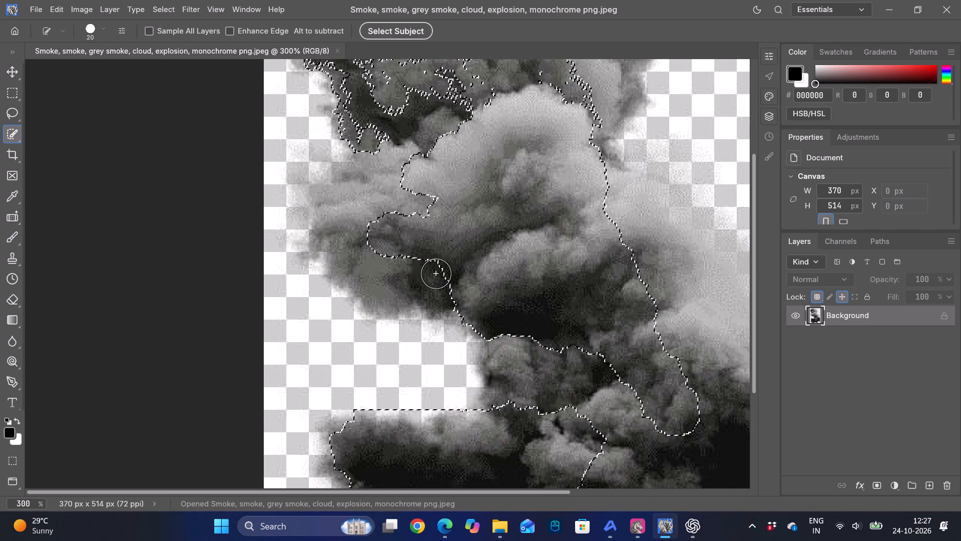
left_click(366, 205)
left_click_drag(391, 195, 392, 179)
left_click_drag(370, 191, 425, 275)
key("ctrl+z")
left_click(352, 237)
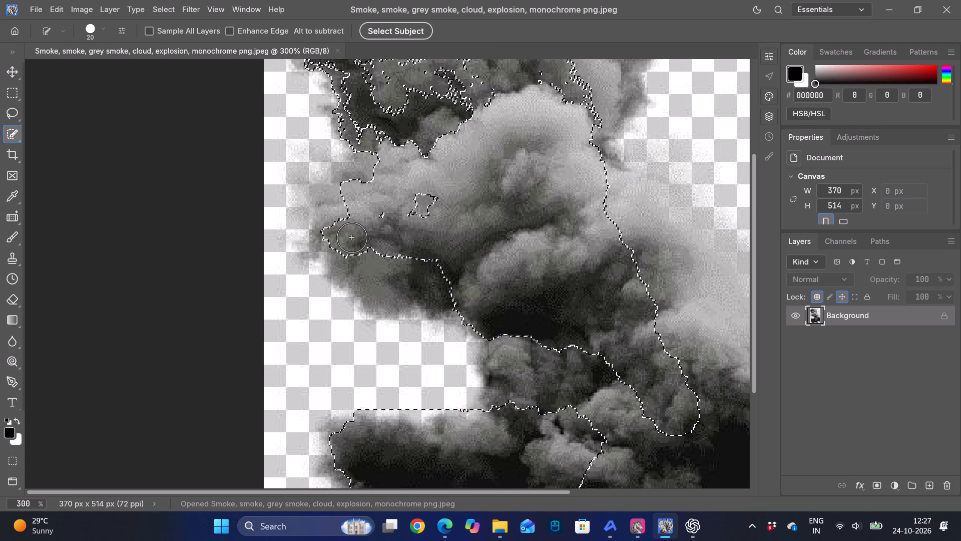
left_click(396, 272)
left_click(432, 280)
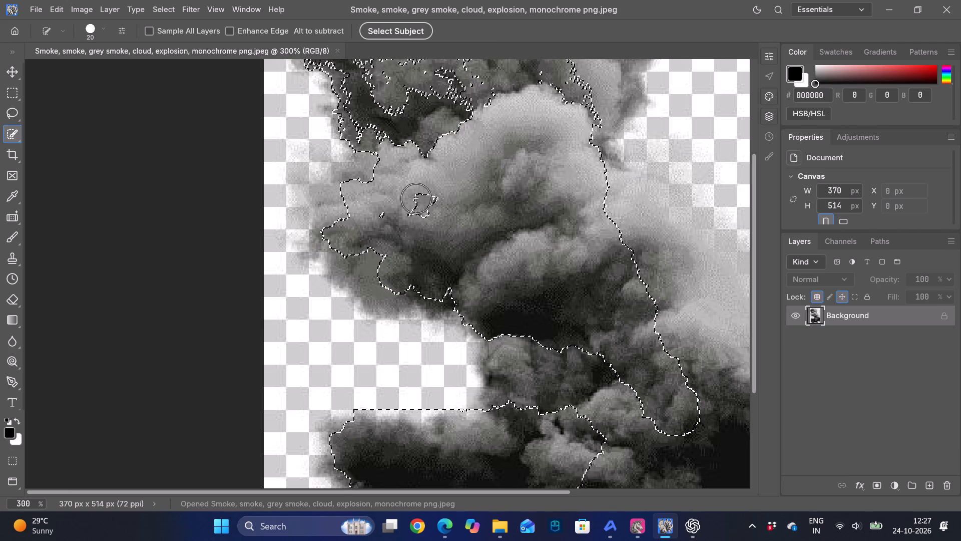
left_click(416, 198)
left_click_drag(416, 198, 457, 201)
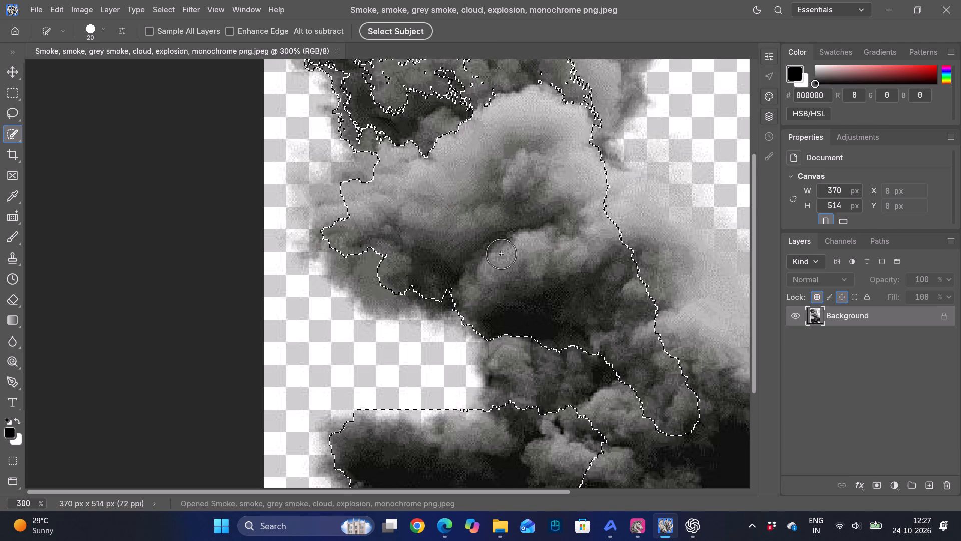
Join the middle and lower selections by adding the narrow smoke neck and the billows at the centre of the lower cloud.
scroll(501, 254, "down", 2)
left_click_drag(552, 164, 599, 101)
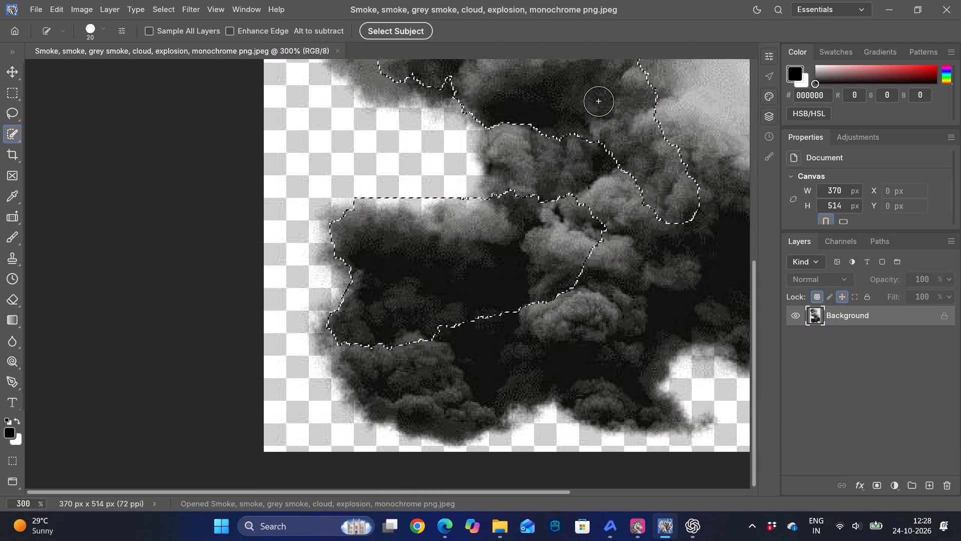
left_click_drag(534, 119, 529, 188)
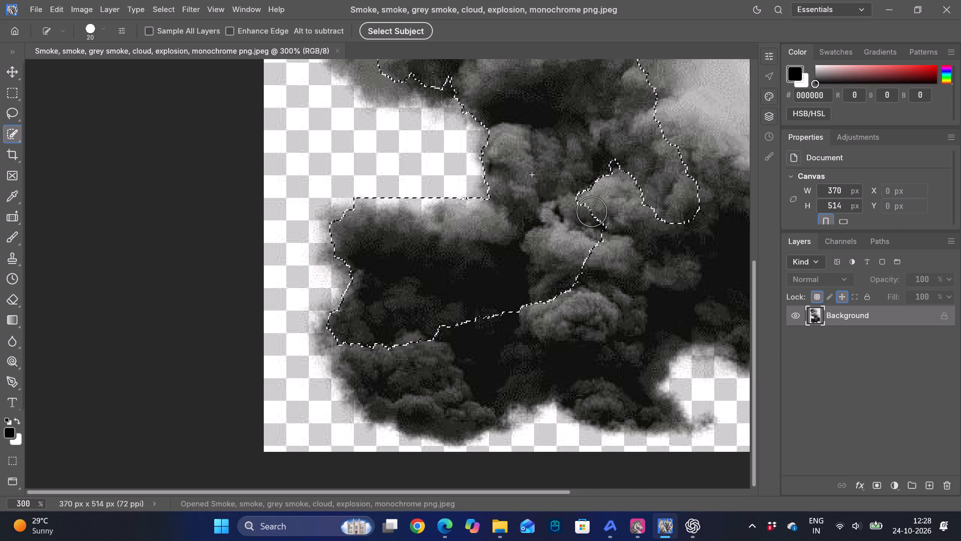
left_click_drag(664, 235, 573, 276)
double_click(623, 192)
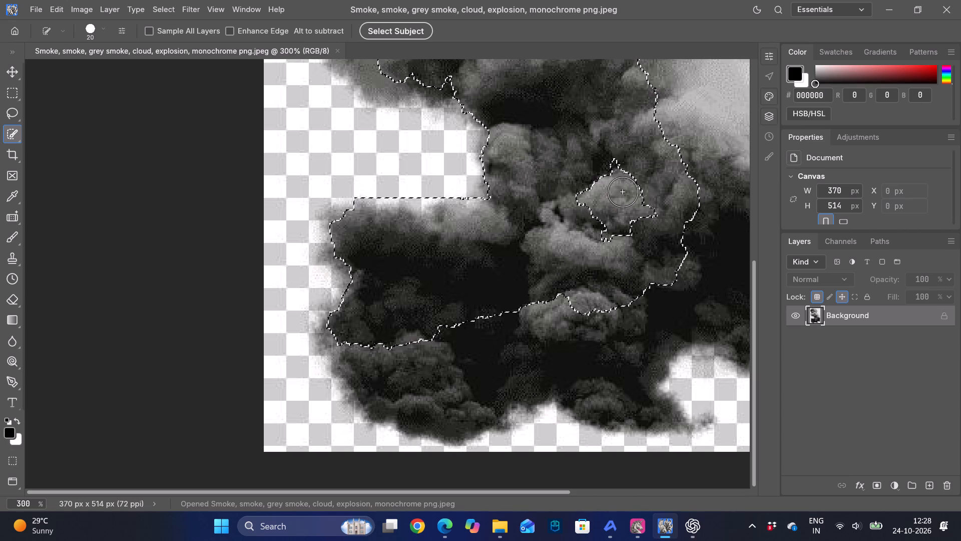
left_click_drag(609, 197, 581, 237)
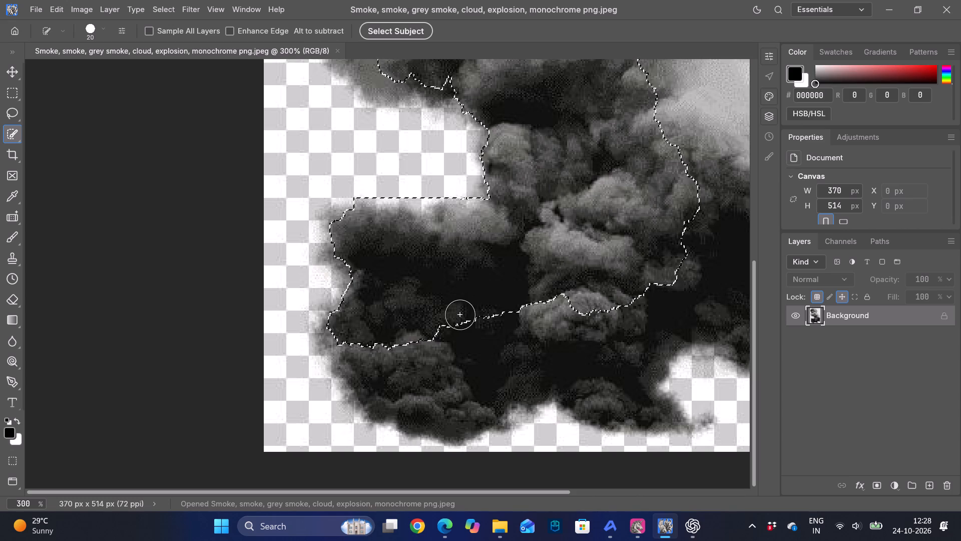
Extend the selection over the billows at the lower-left bottom of the cloud, undoing strokes that spill past the smoke.
left_click_drag(392, 339, 577, 300)
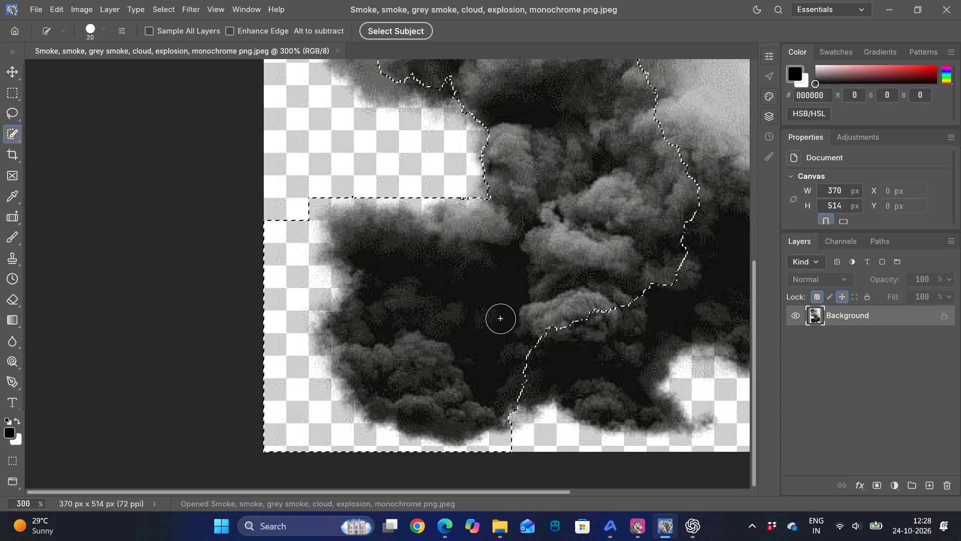
key("ctrl+z")
left_click_drag(415, 339, 528, 323)
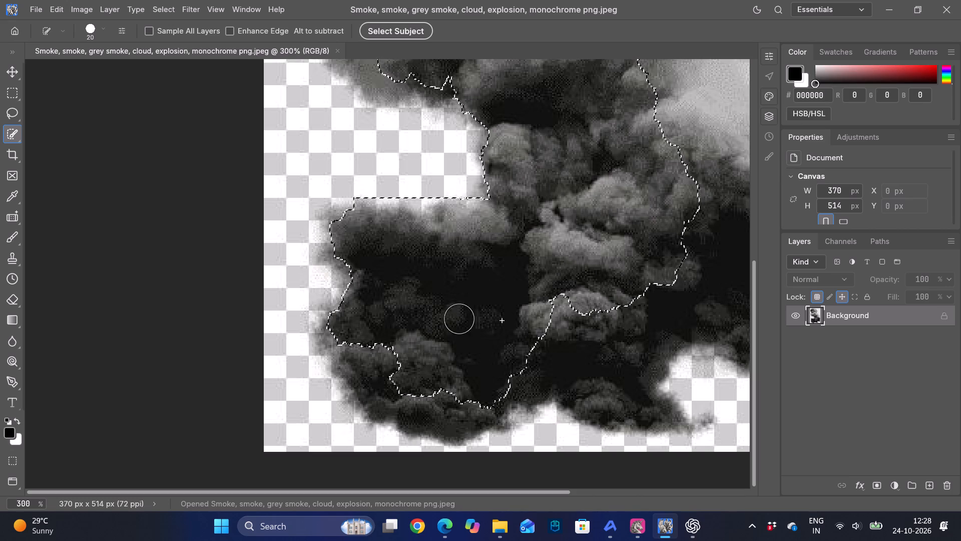
left_click(396, 353)
left_click(372, 364)
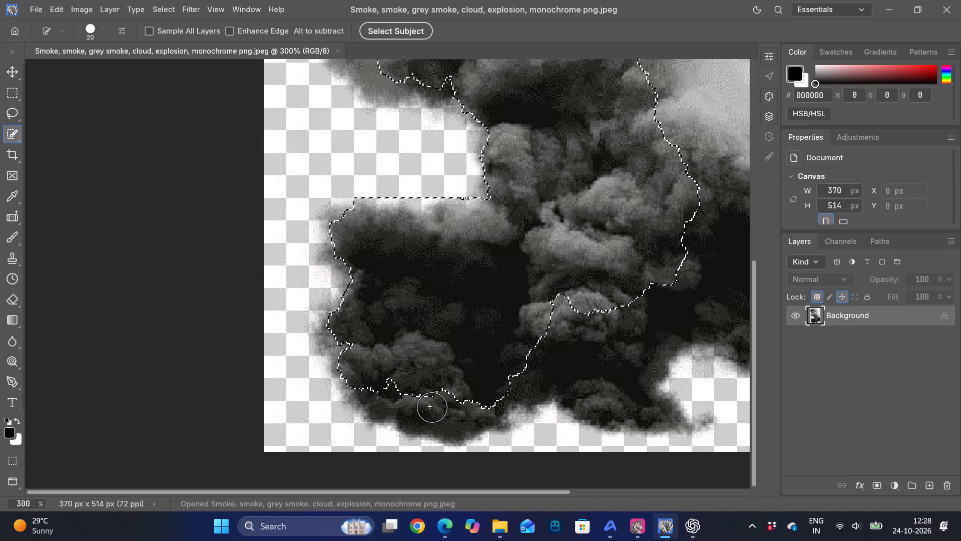
left_click(432, 407)
key("ctrl+z")
left_click(449, 397)
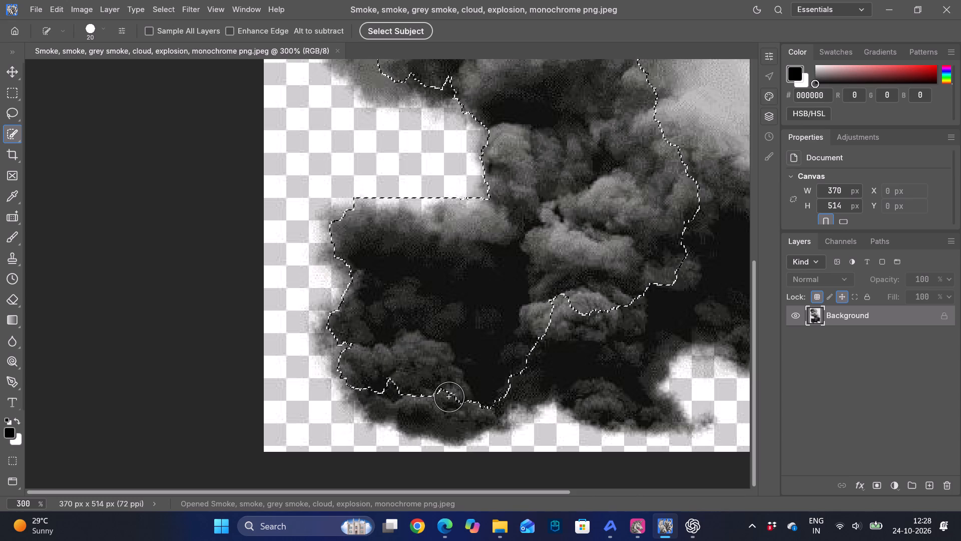
left_click(409, 392)
Add the bottom-centre smoke to the selection, undoing the stroke that spills into the background.
left_click(598, 347)
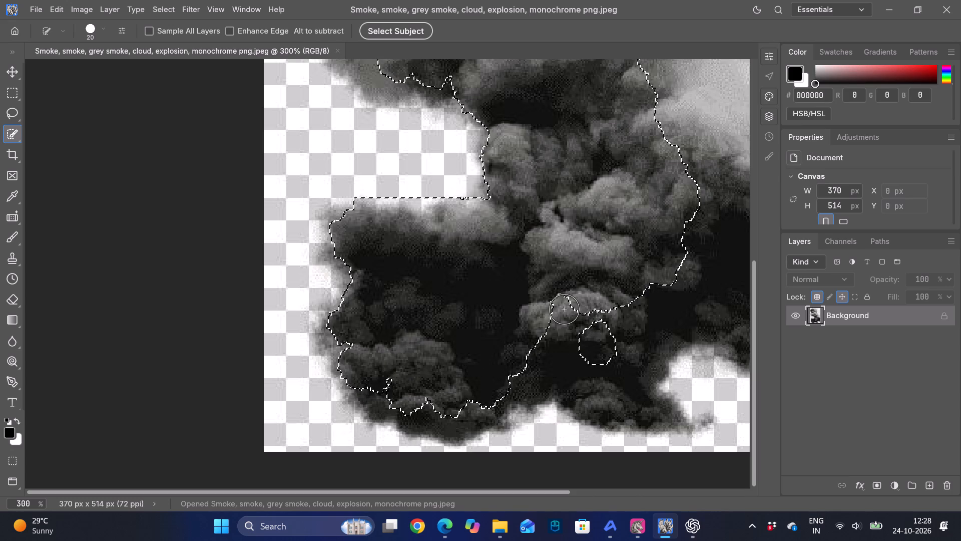
left_click(564, 309)
left_click_drag(564, 309, 703, 249)
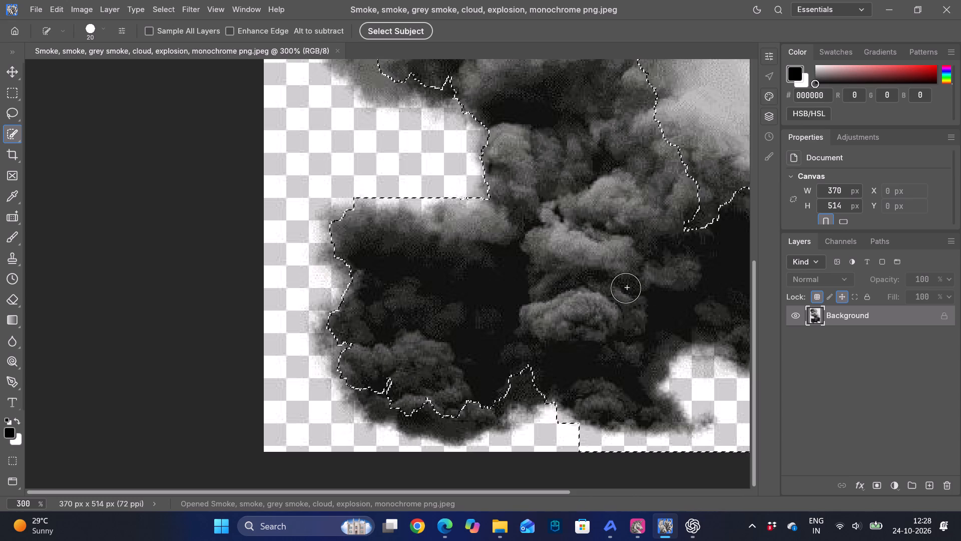
key("ctrl+z")
left_click_drag(541, 354, 570, 336)
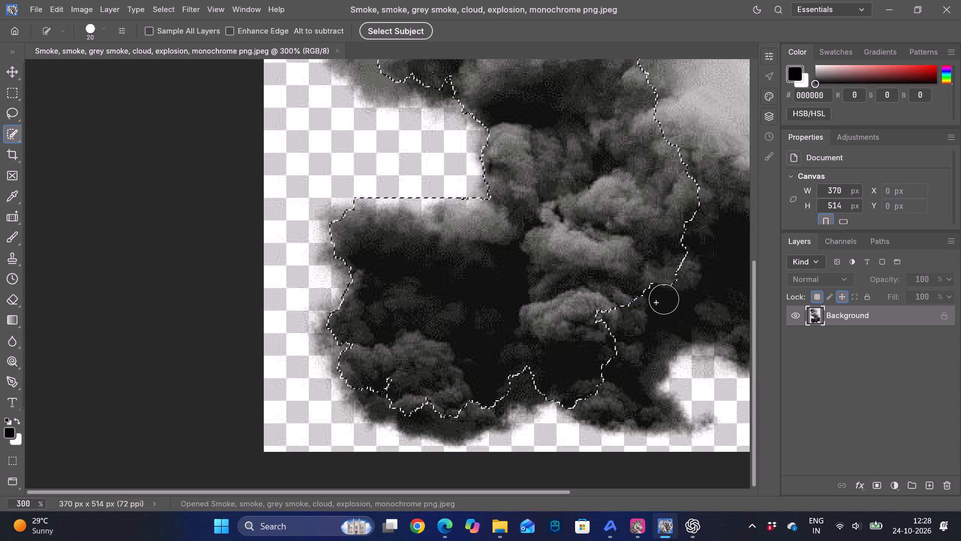
left_click_drag(664, 299, 607, 331)
Add the dark right lobe of the lower cloud to the selection, including its upper edge and lower billows.
scroll(684, 294, "left", 3)
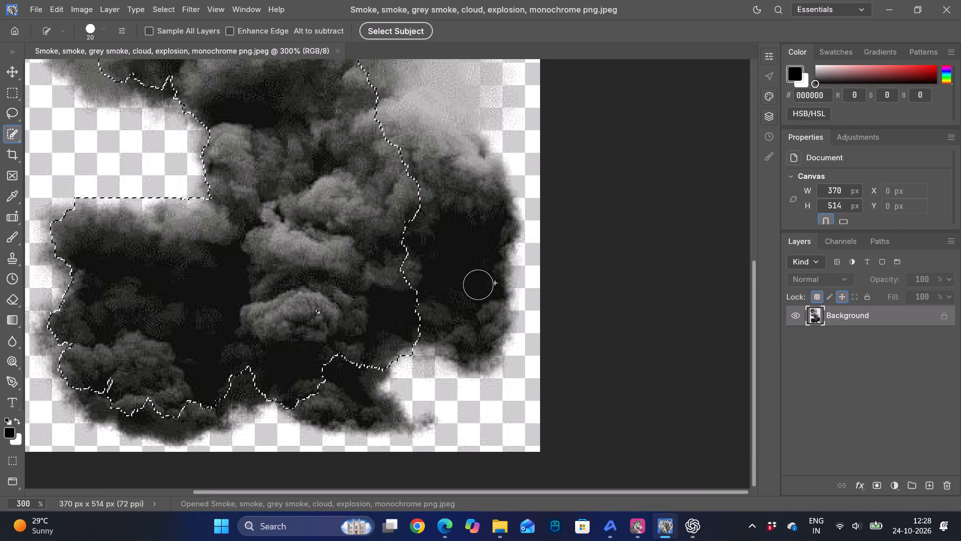
left_click_drag(450, 253, 443, 224)
left_click(438, 192)
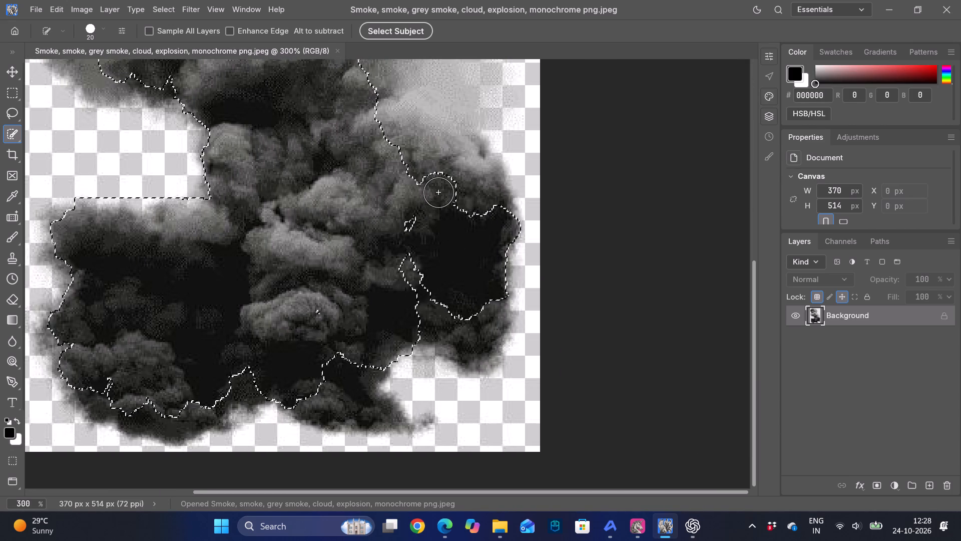
left_click_drag(415, 216, 393, 232)
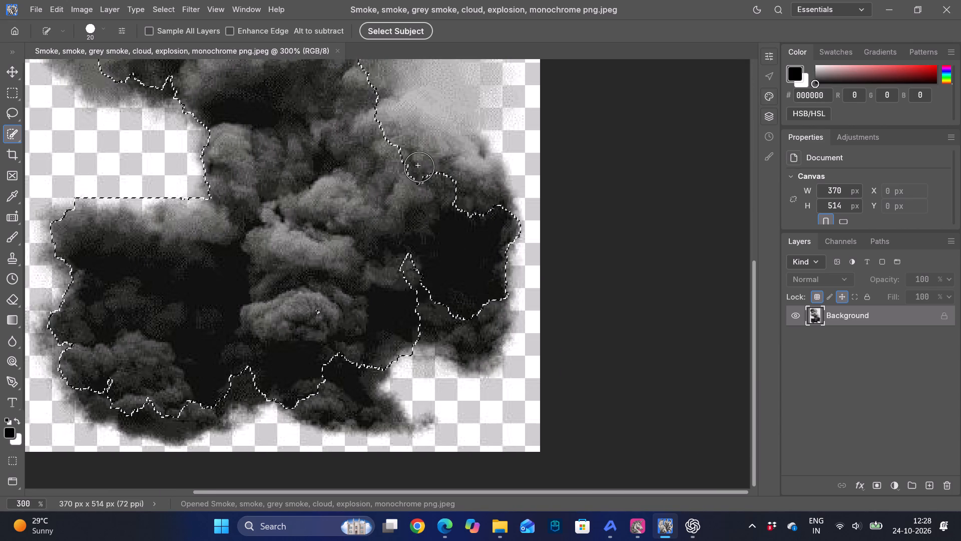
left_click(417, 172)
left_click(450, 187)
left_click(458, 192)
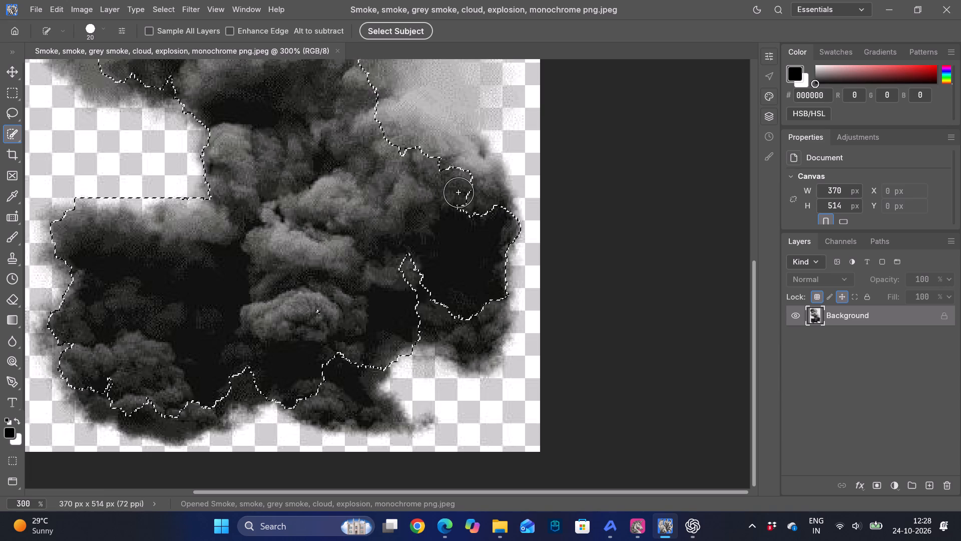
left_click(475, 205)
left_click(479, 182)
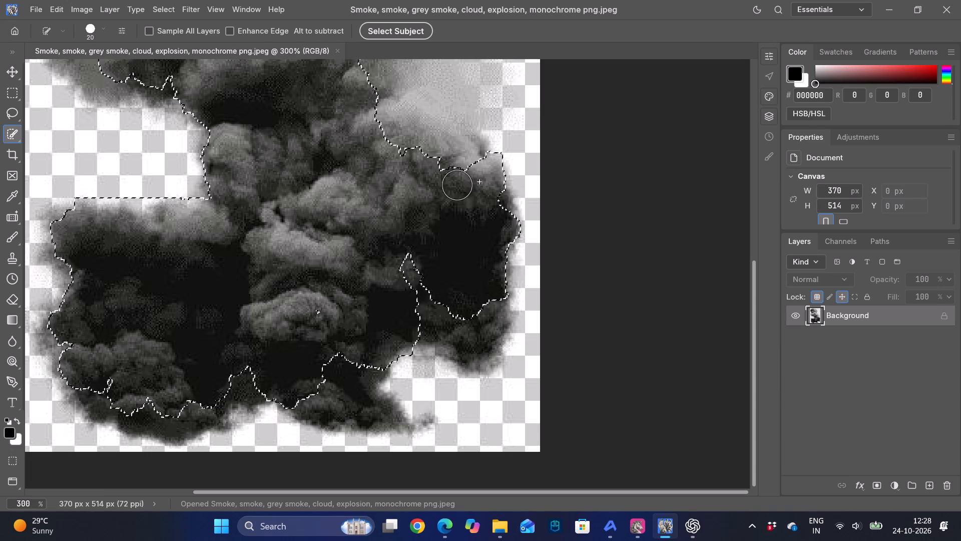
left_click(454, 307)
Add the unselected billows at the centre of the upper cloud to the selection, undoing the stroke that spills into the background.
scroll(343, 248, "up", 1)
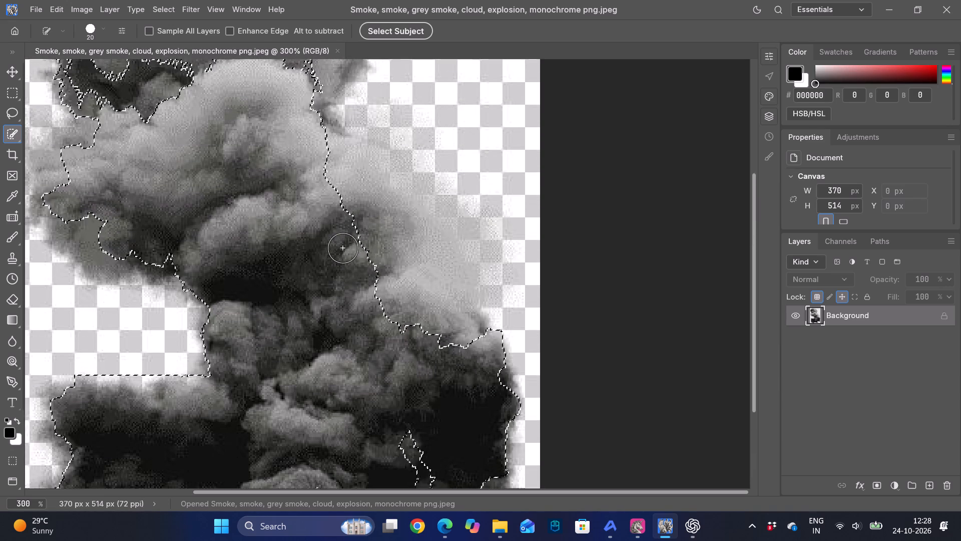
scroll(343, 248, "up", 1)
left_click(259, 186)
left_click(133, 240)
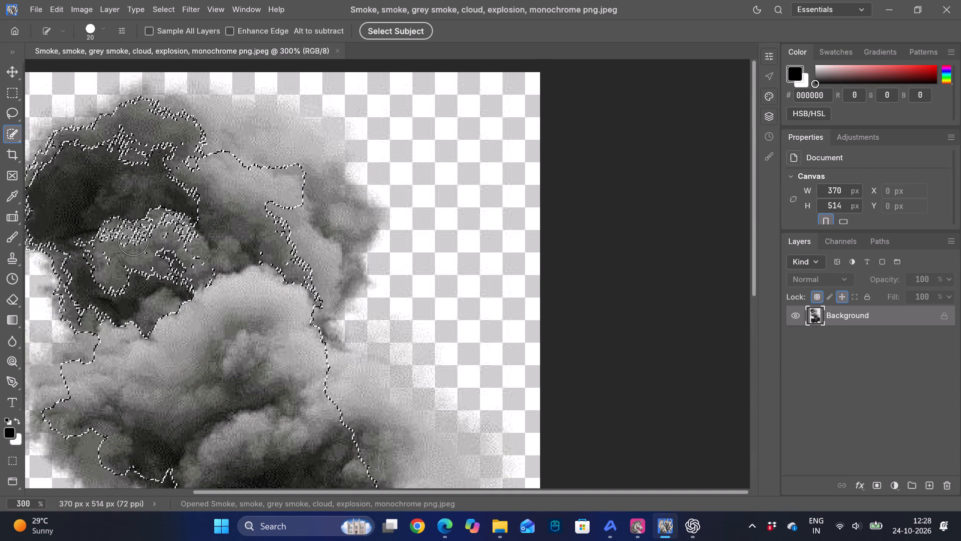
left_click_drag(133, 240, 135, 218)
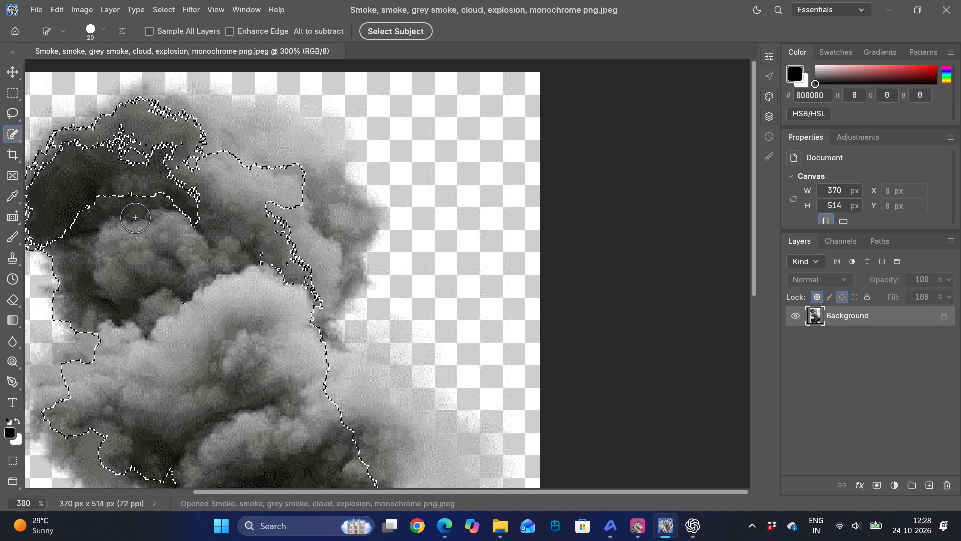
left_click_drag(109, 195, 148, 177)
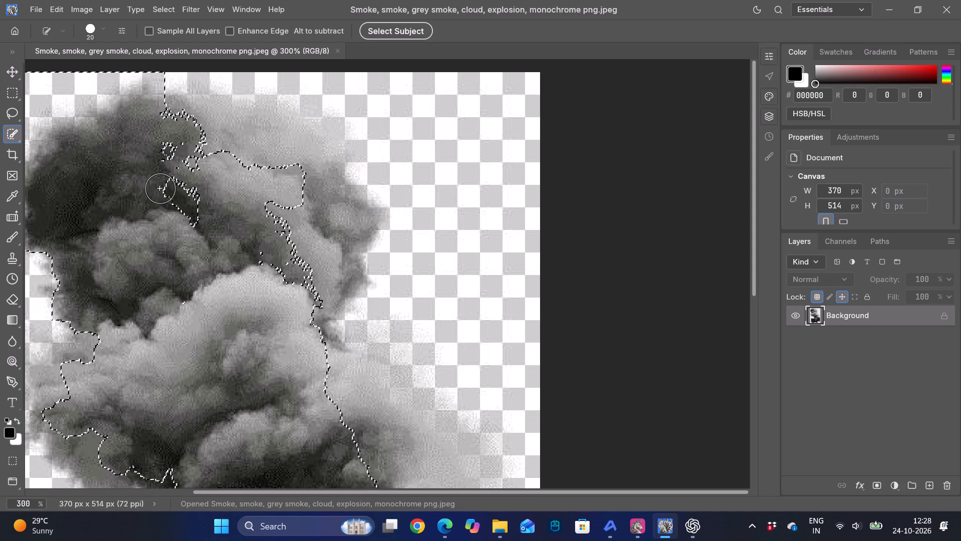
key("ctrl+z")
scroll(160, 188, "right", 1)
left_click(241, 198)
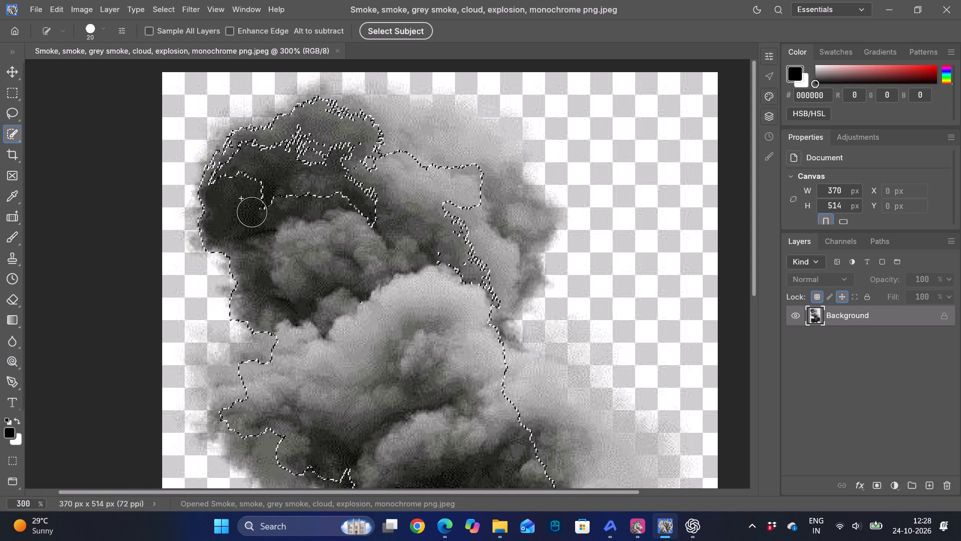
left_click_drag(253, 213, 350, 204)
Fill the selection gaps across the dark upper-left lobe of the upper cloud, undoing strokes that spill past the smoke.
left_click_drag(254, 176, 292, 178)
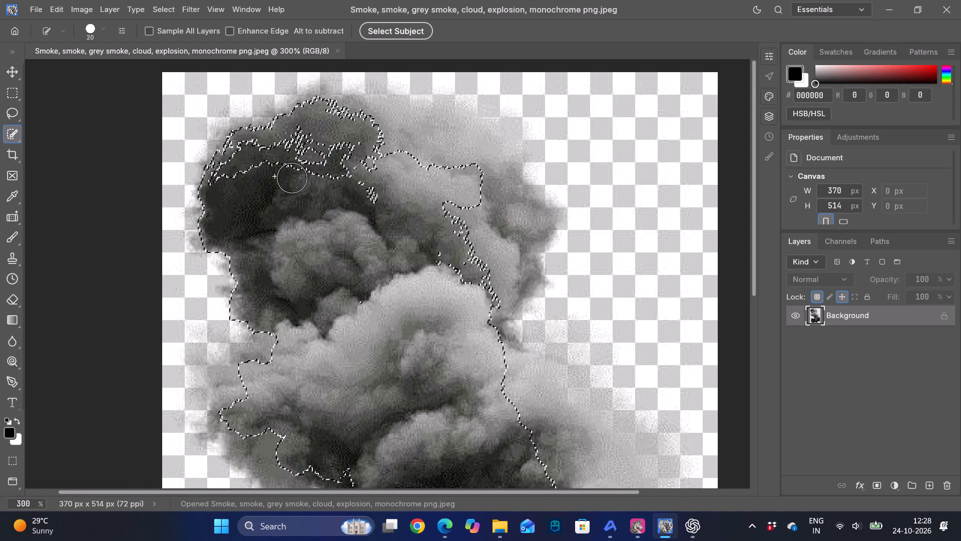
left_click_drag(292, 178, 304, 180)
key("ctrl+z")
left_click_drag(235, 186, 297, 174)
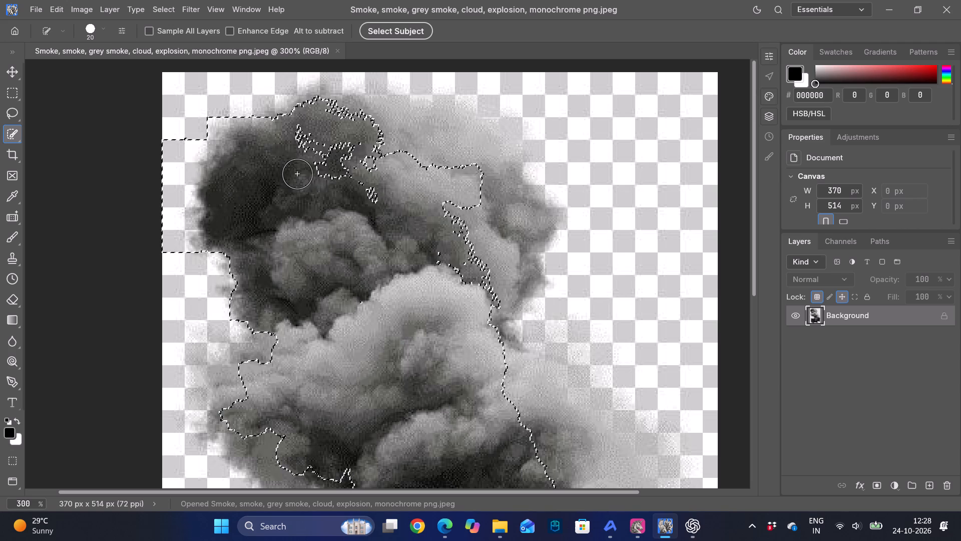
key("ctrl+z")
left_click(257, 182)
left_click(247, 167)
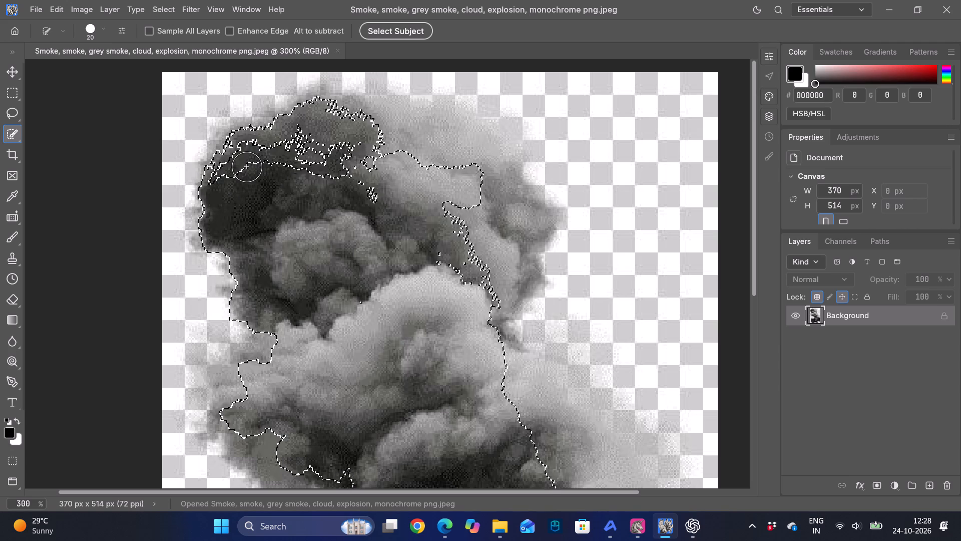
left_click(311, 165)
left_click(291, 157)
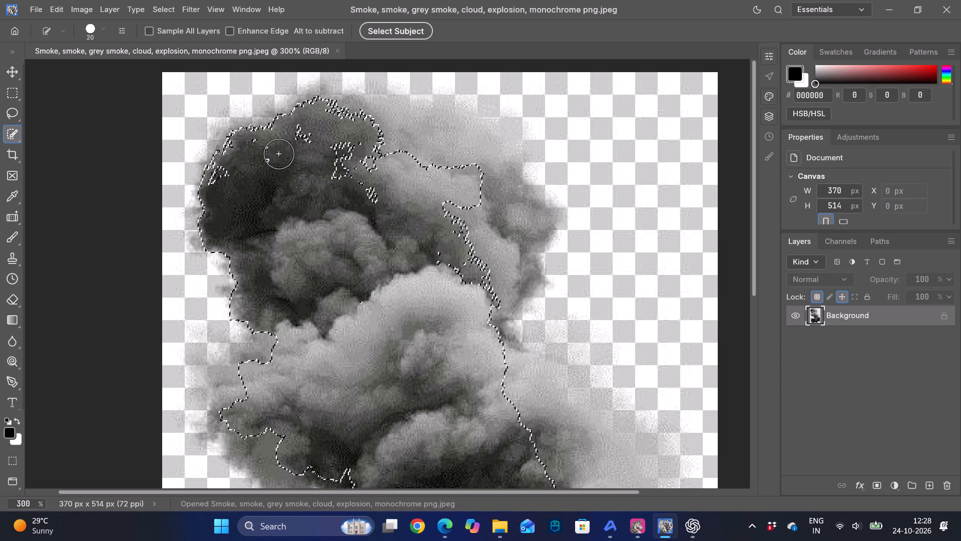
left_click(279, 154)
left_click(254, 147)
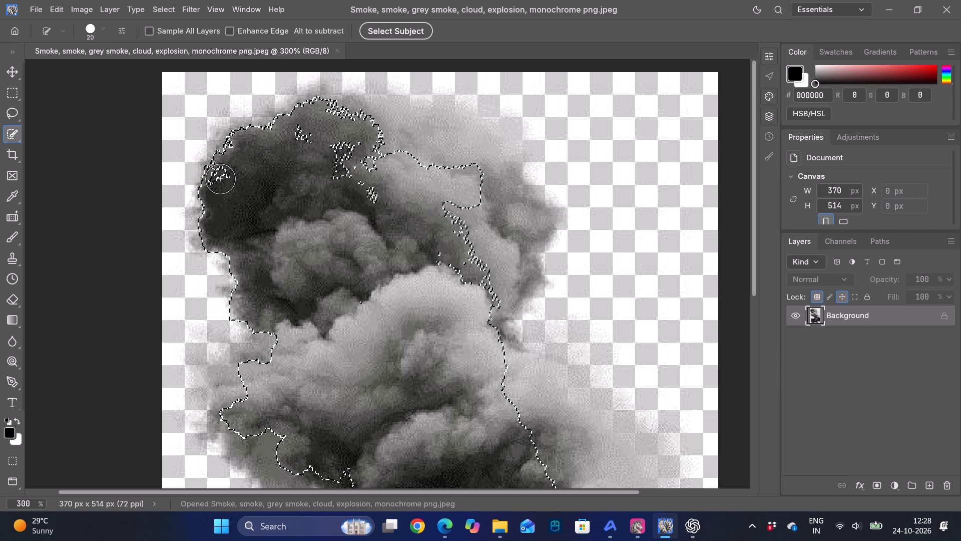
left_click(220, 179)
left_click(311, 142)
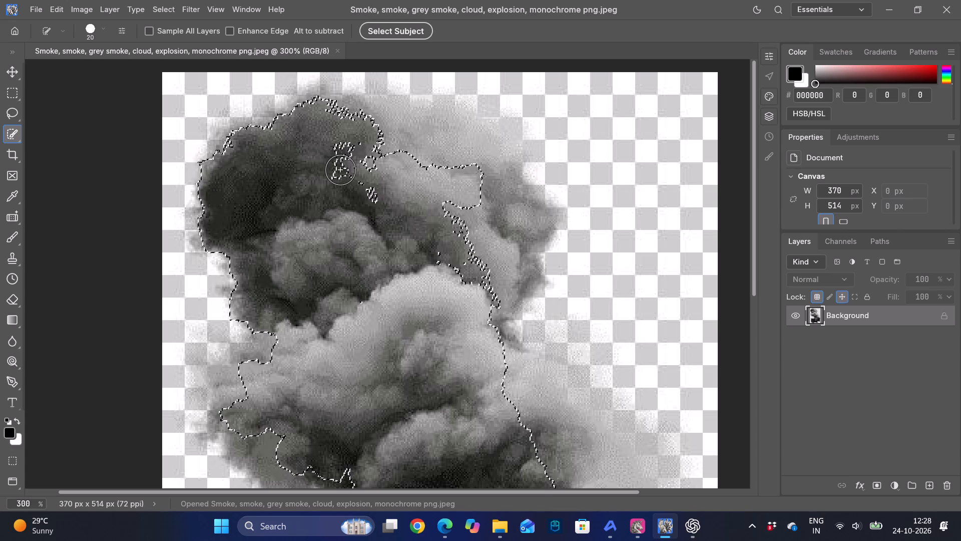
left_click(340, 170)
left_click(340, 160)
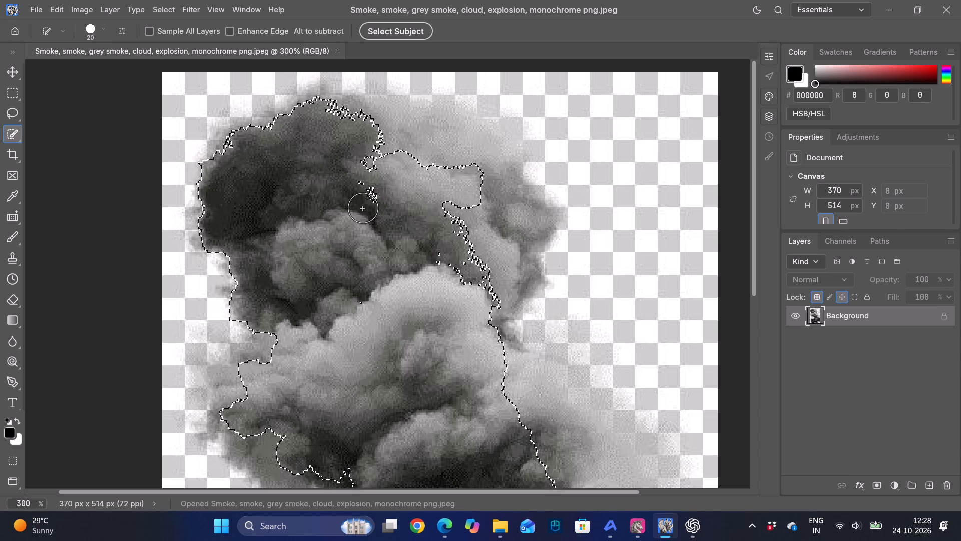
Add the remaining gaps in the lighter smoke at the centre and right of the upper cloud to the selection.
left_click(365, 198)
left_click(479, 251)
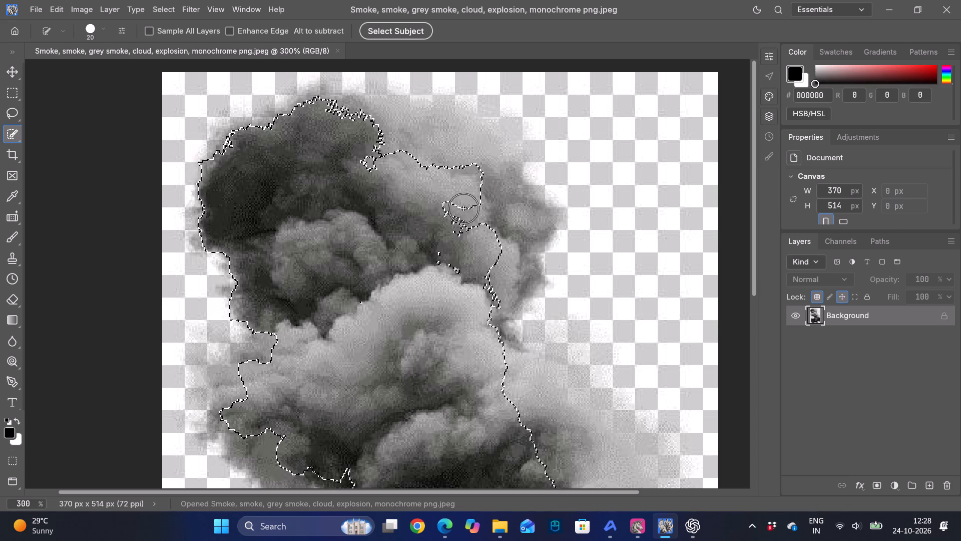
left_click(463, 208)
left_click_drag(449, 251, 444, 226)
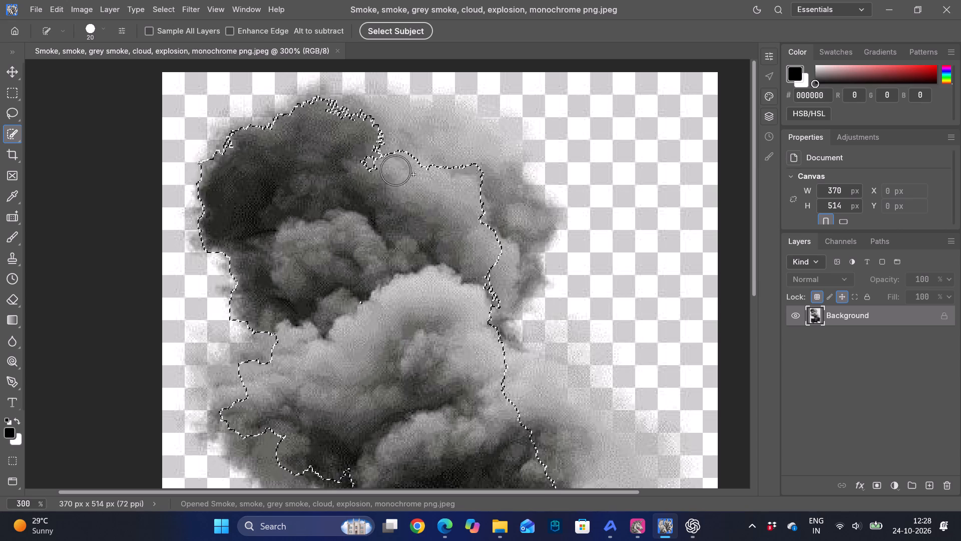
left_click_drag(374, 165, 414, 172)
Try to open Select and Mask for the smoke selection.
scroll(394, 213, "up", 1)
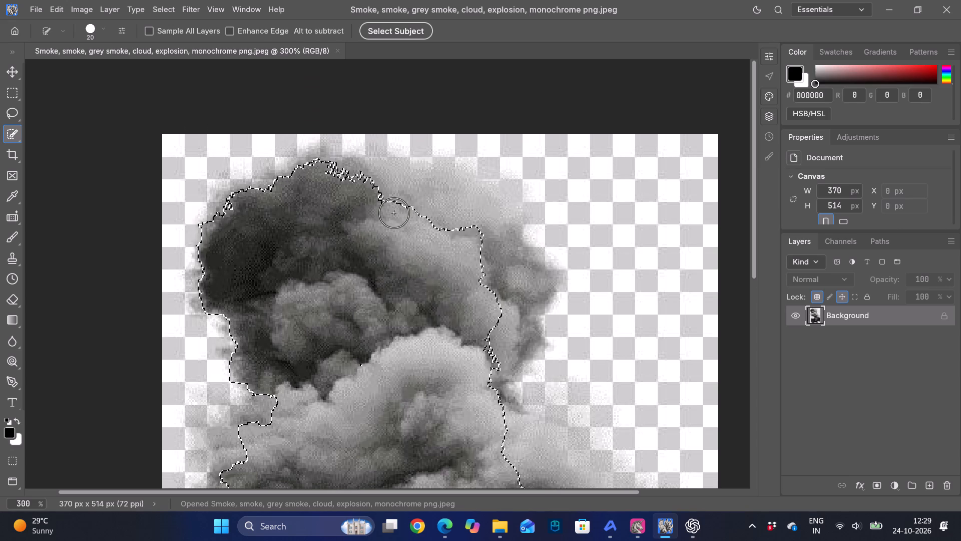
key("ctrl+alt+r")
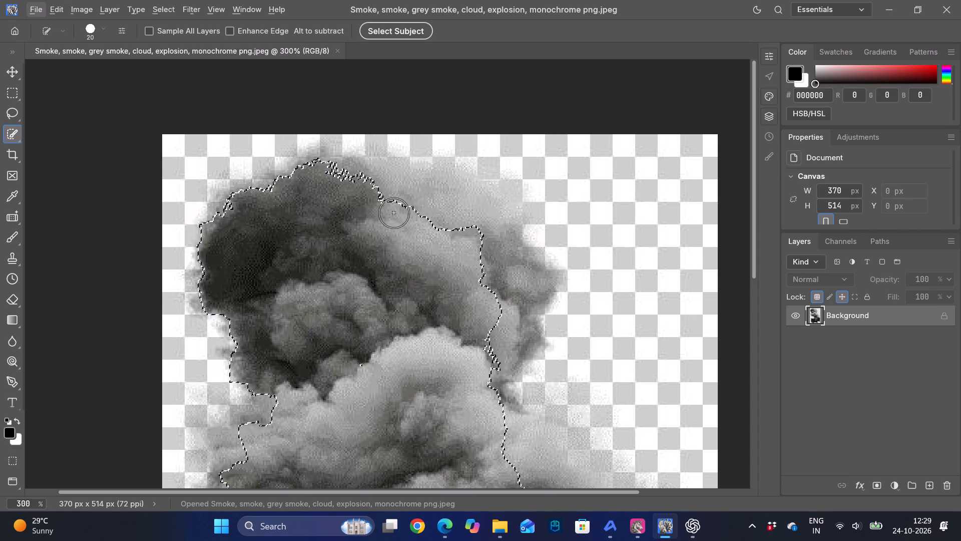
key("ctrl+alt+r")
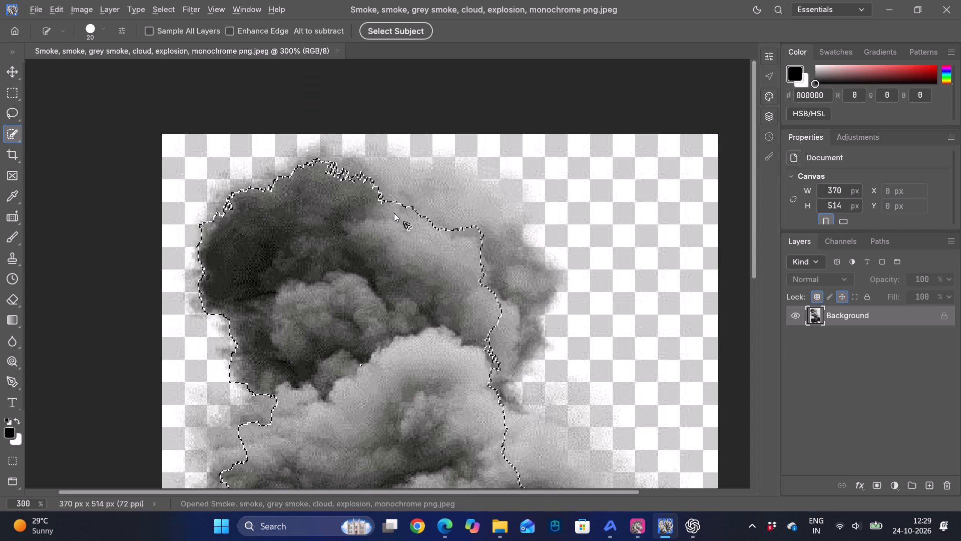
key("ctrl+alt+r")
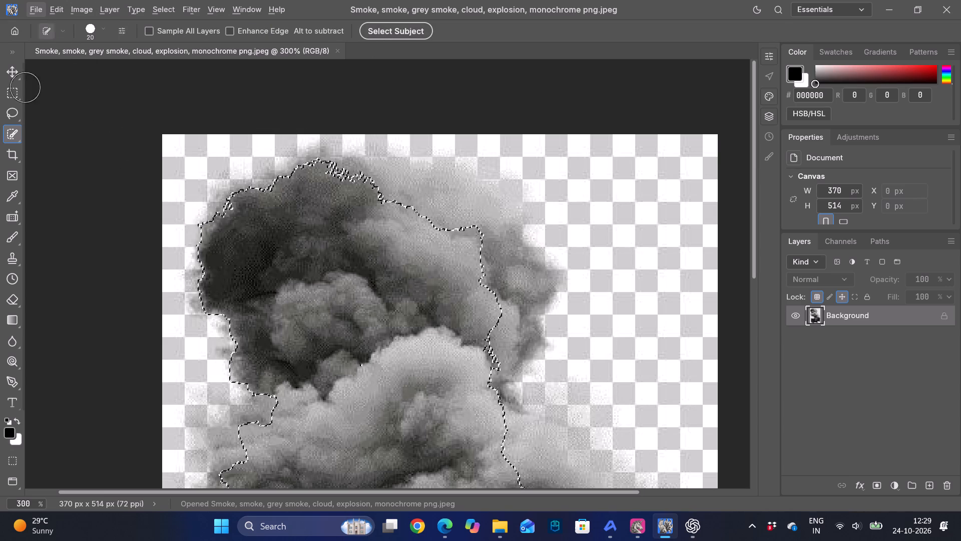
Check the alternatives to the Quick Selection tool and lay the tools out in two columns.
right_click(11, 129)
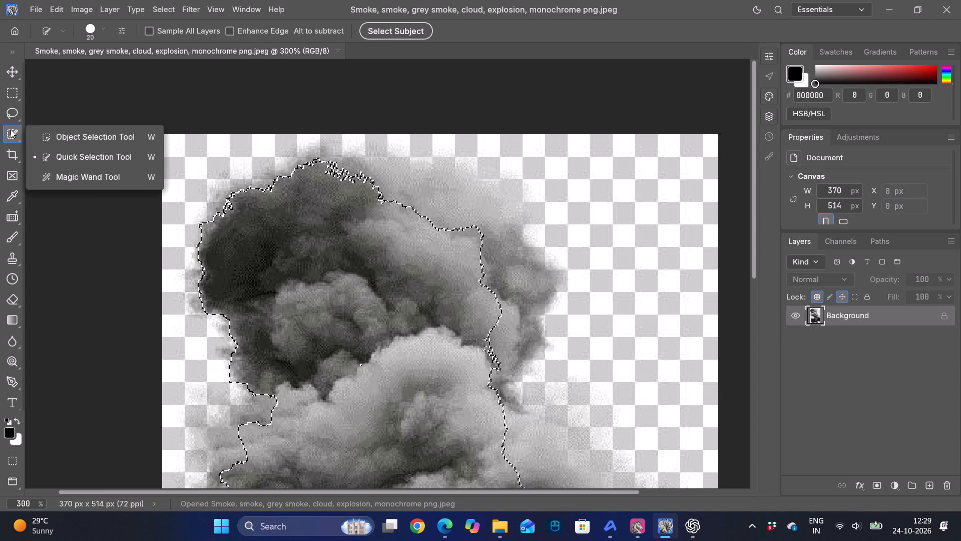
left_click(12, 52)
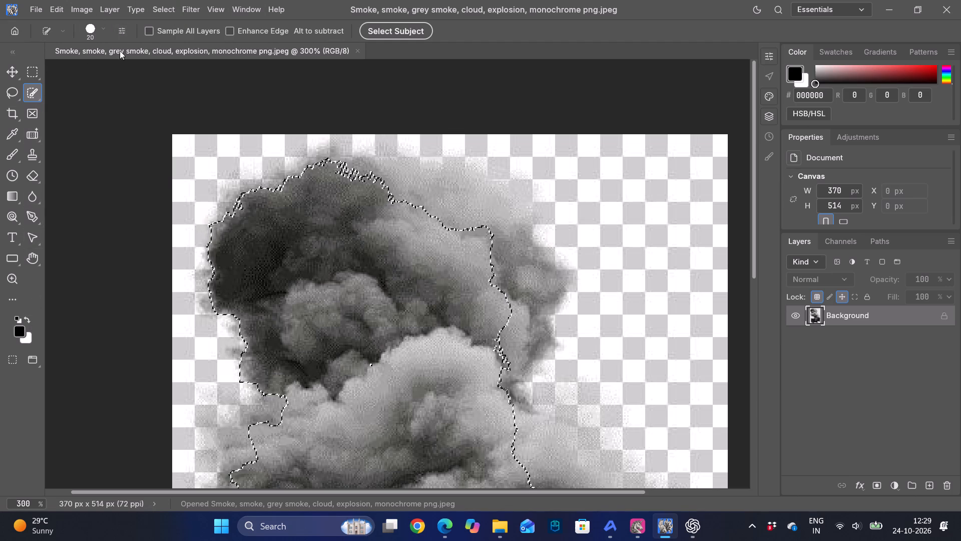
Look through the Quick Selection brush settings and tool options for a way to refine the selection.
left_click(128, 36)
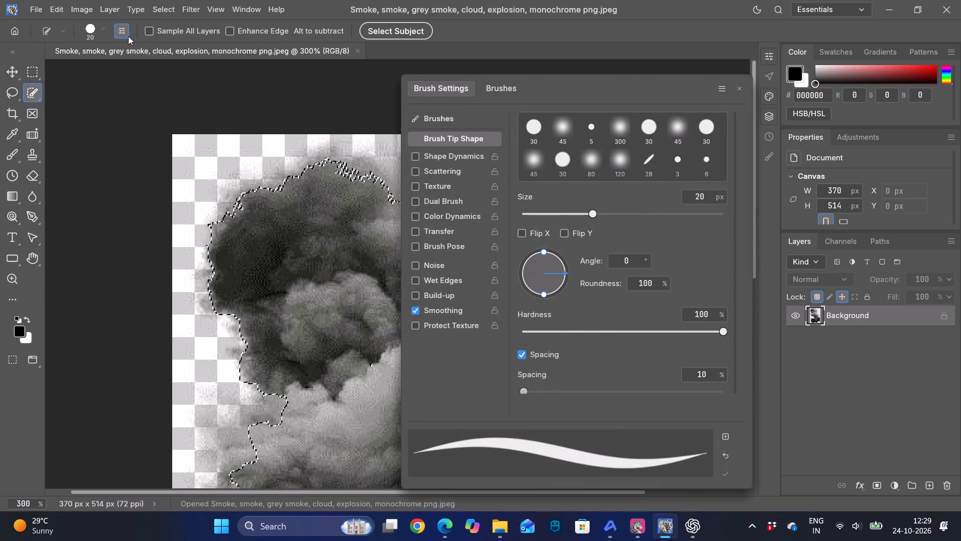
left_click(128, 36)
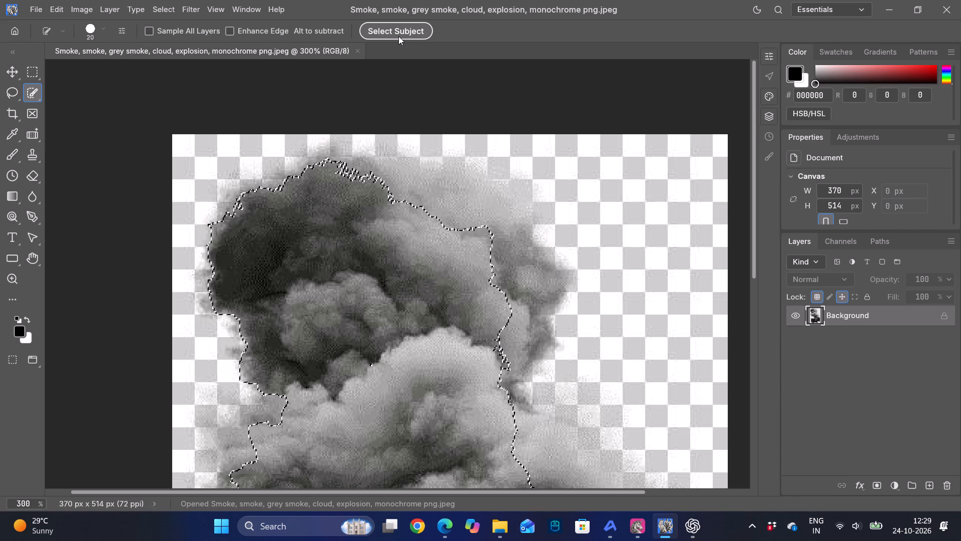
left_click(66, 34)
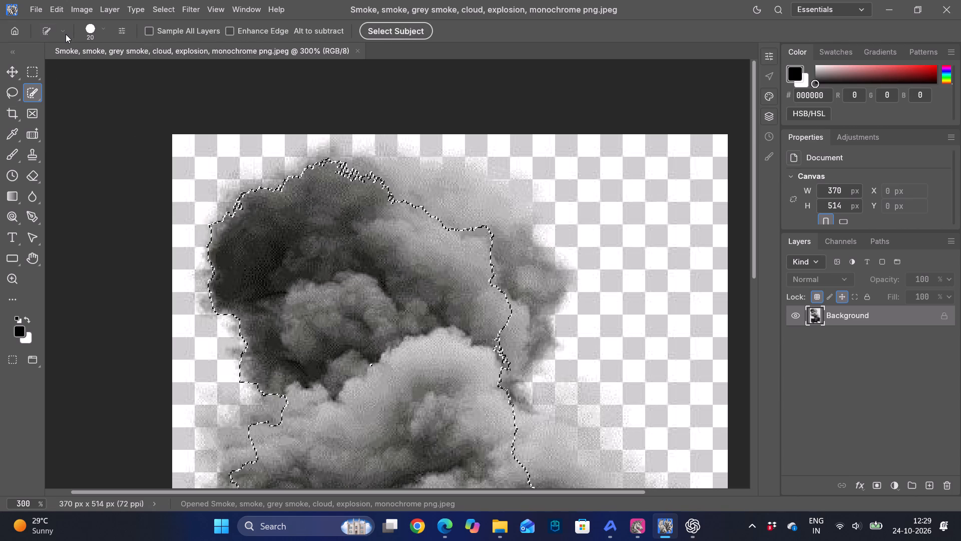
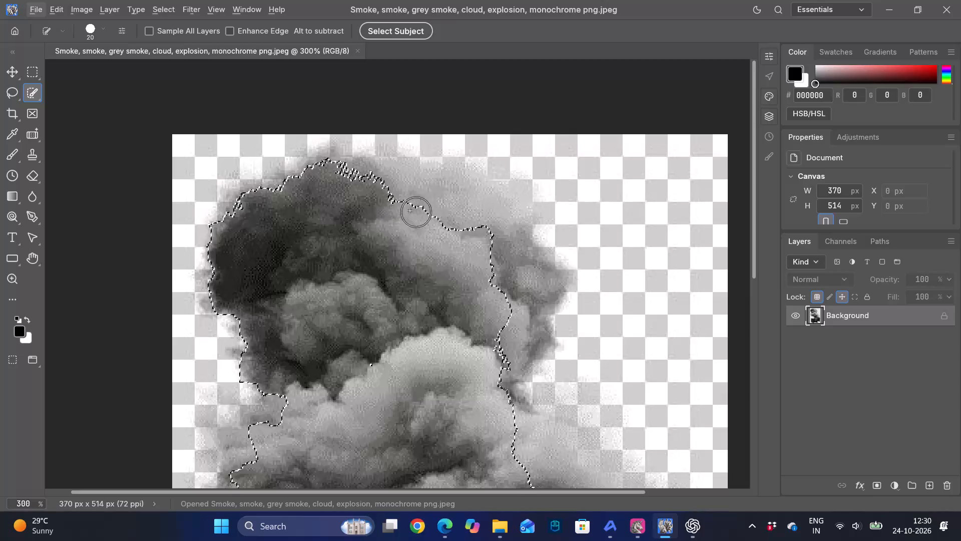
Extend the smoke selection along the lighter upper-right side of the top cloud with the Quick Selection brush.
left_click(439, 220)
left_click(461, 218)
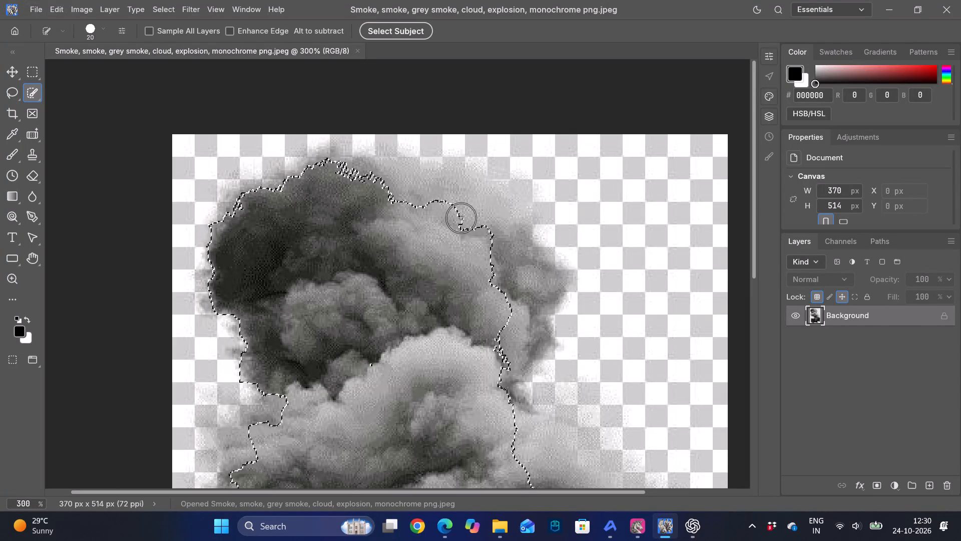
left_click(473, 224)
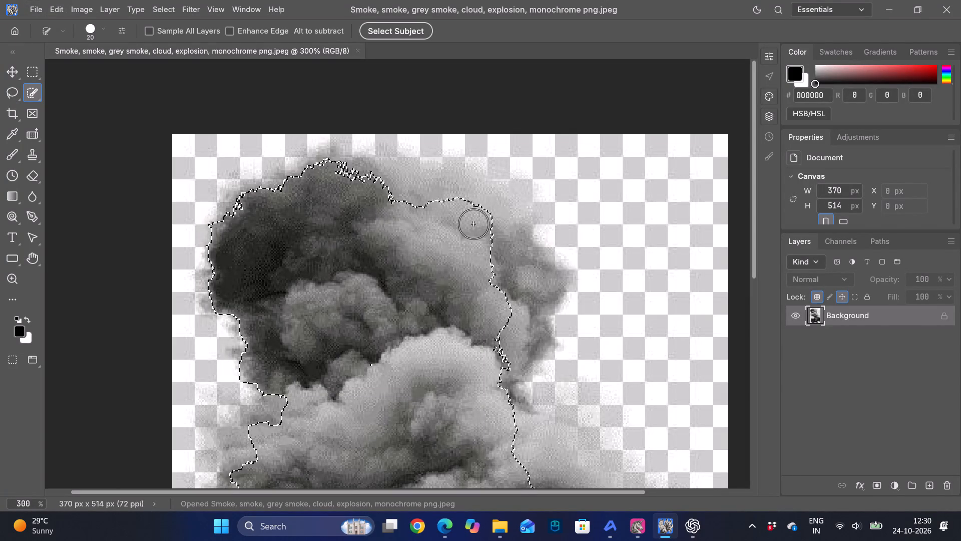
left_click(488, 271)
left_click(485, 261)
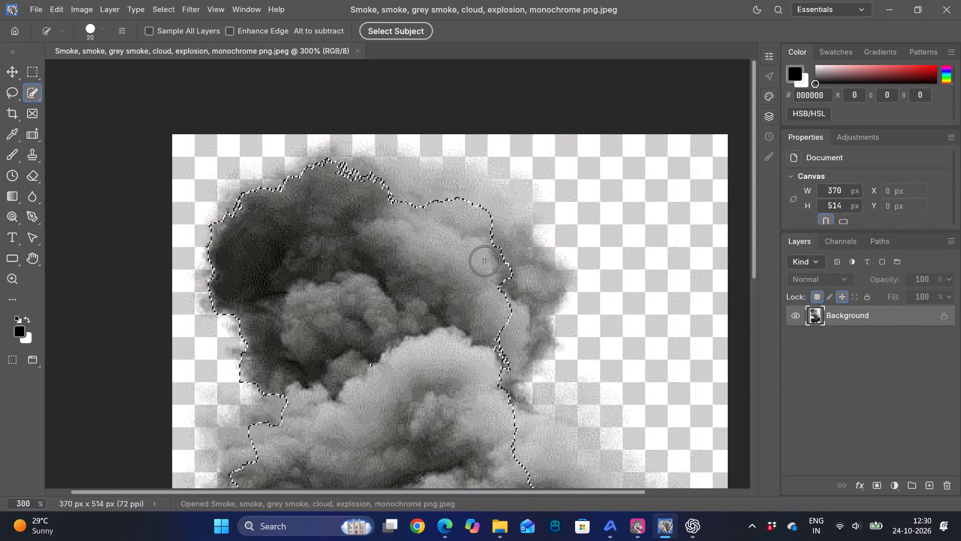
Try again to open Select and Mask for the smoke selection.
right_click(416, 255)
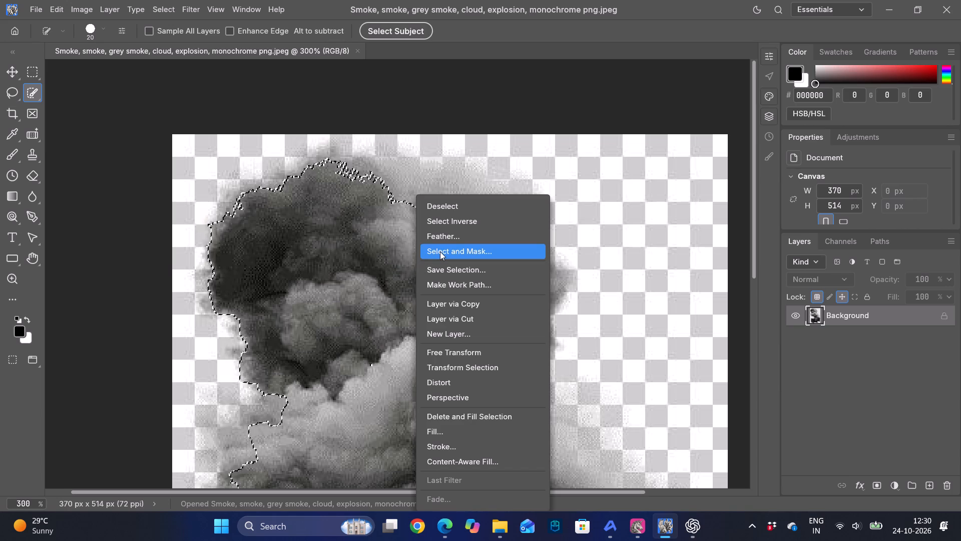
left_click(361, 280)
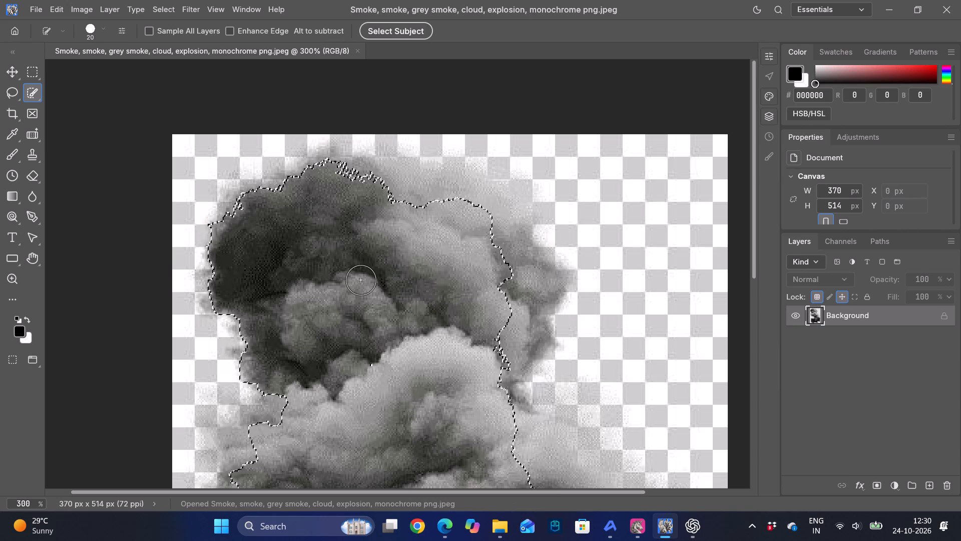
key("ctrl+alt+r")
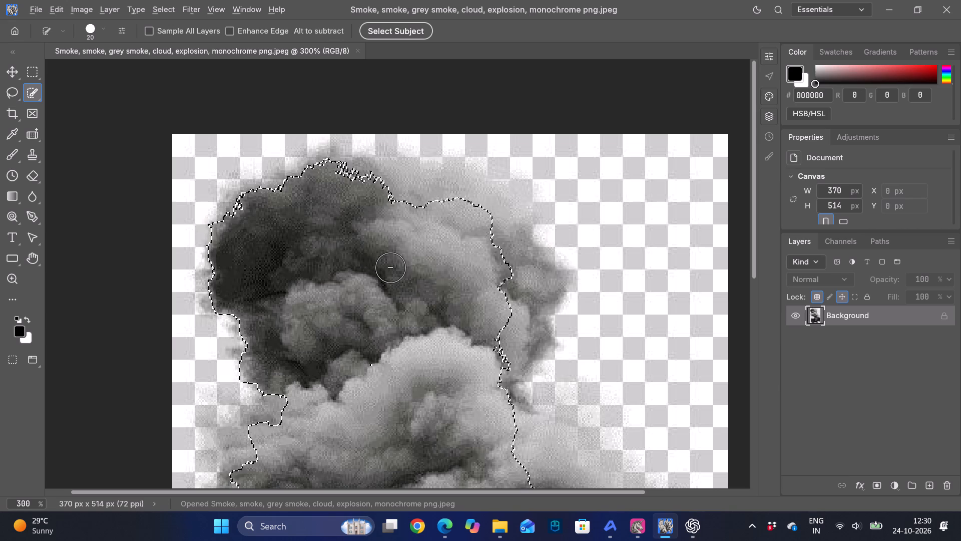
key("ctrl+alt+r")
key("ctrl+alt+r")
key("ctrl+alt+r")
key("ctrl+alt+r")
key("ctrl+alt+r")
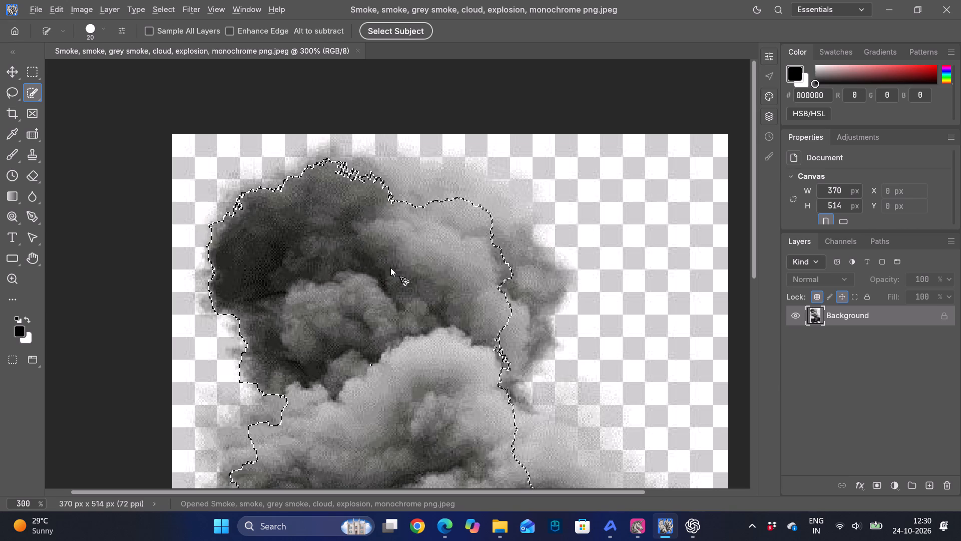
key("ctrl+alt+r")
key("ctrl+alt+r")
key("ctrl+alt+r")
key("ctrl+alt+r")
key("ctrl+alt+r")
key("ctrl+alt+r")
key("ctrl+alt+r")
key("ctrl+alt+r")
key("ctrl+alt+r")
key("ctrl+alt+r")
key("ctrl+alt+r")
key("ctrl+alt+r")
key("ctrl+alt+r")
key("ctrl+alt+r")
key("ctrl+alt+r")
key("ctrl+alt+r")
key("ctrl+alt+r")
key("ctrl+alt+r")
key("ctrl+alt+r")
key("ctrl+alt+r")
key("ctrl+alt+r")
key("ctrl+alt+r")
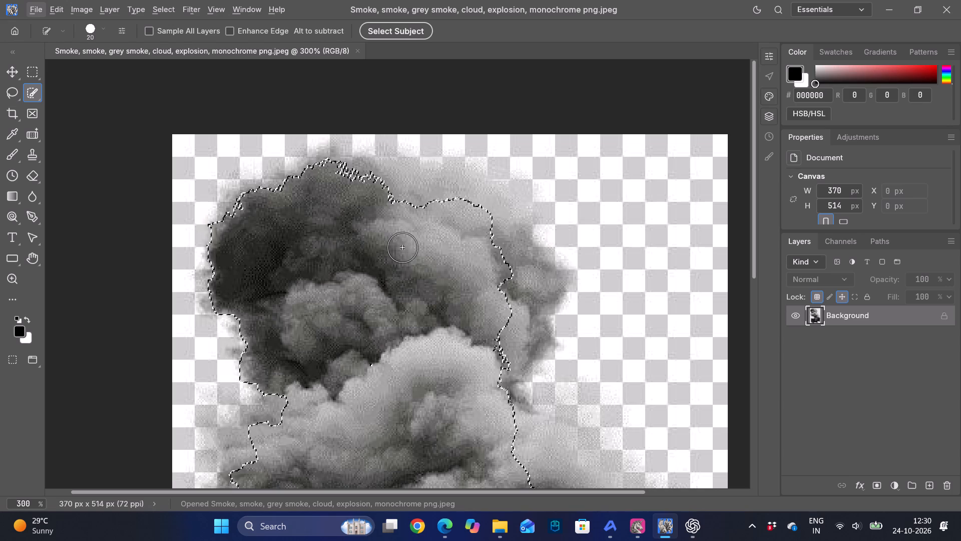
Open Select and Mask for the smoke selection, move its dialog off the smoke and enable the Refine Edge Brush.
right_click(387, 274)
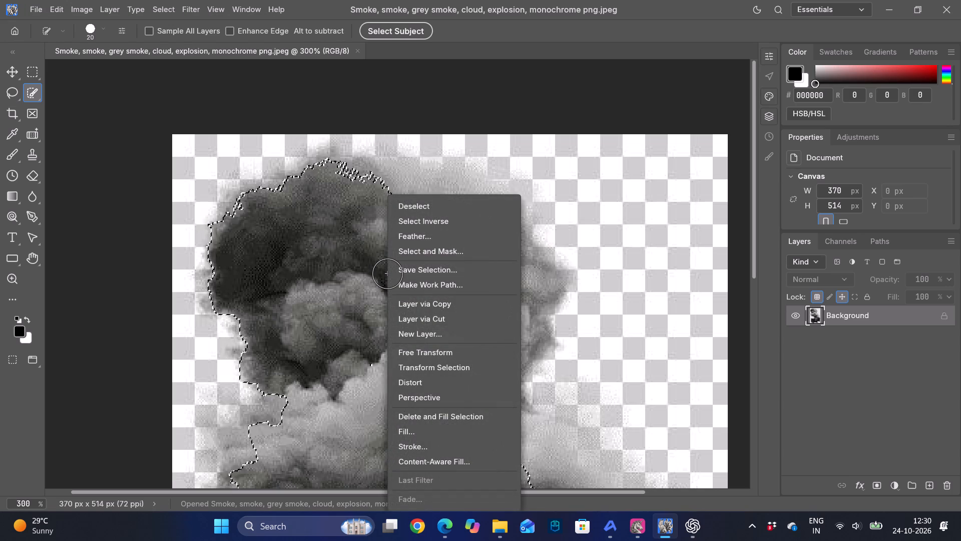
left_click(426, 251)
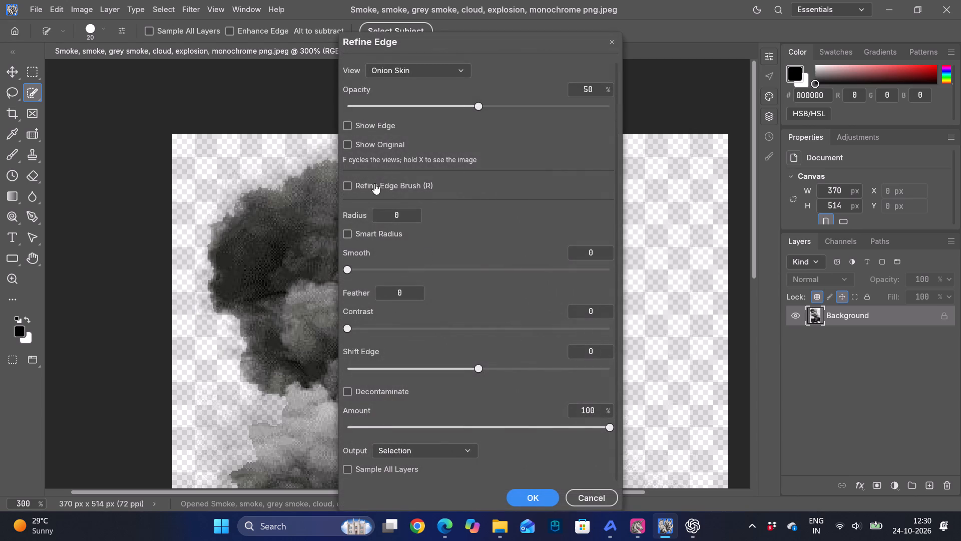
left_click_drag(413, 40, 668, 64)
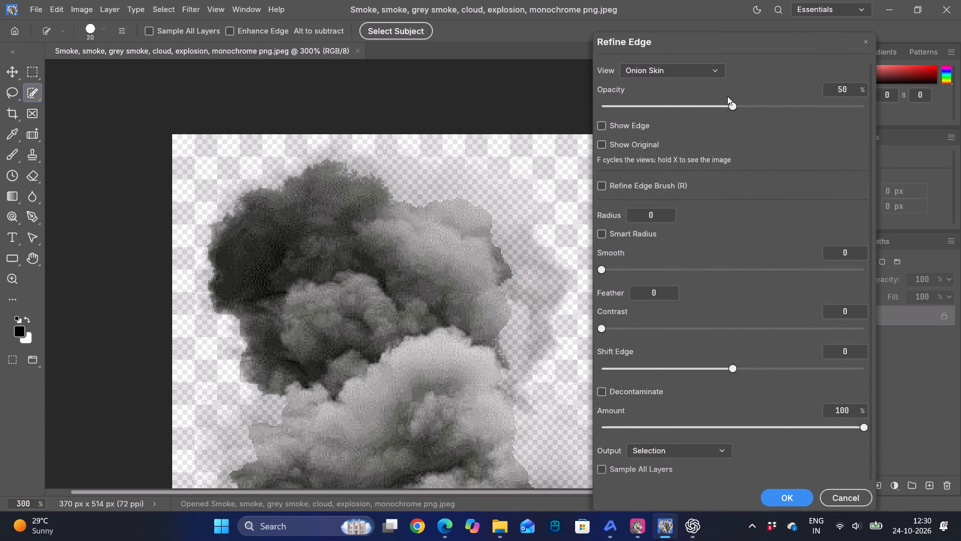
left_click(601, 188)
Paint over the top edge where the dark smoke meets the lighter smoke, using the Refine Edge Brush in Expand Detection Area mode.
left_click(406, 209)
left_click(428, 208)
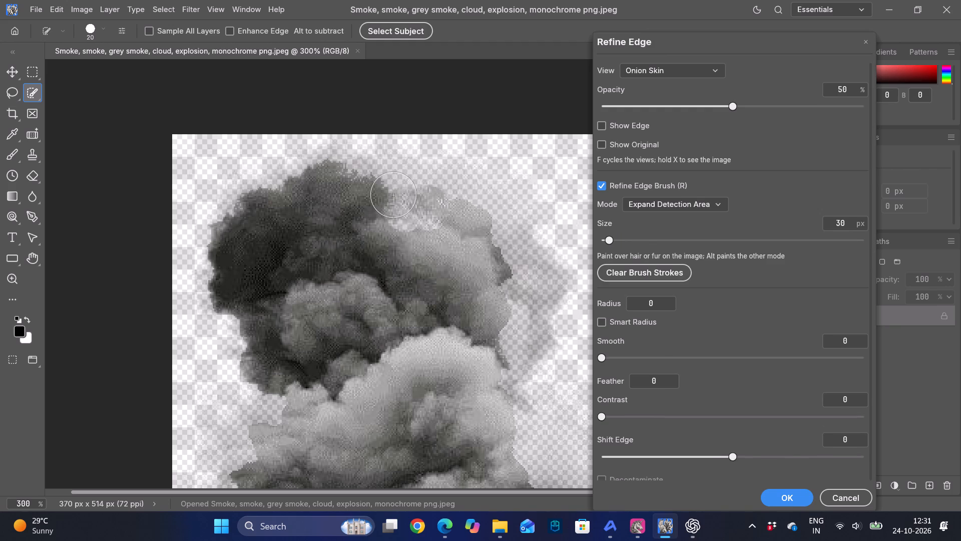
left_click(392, 194)
left_click(371, 189)
left_click(428, 185)
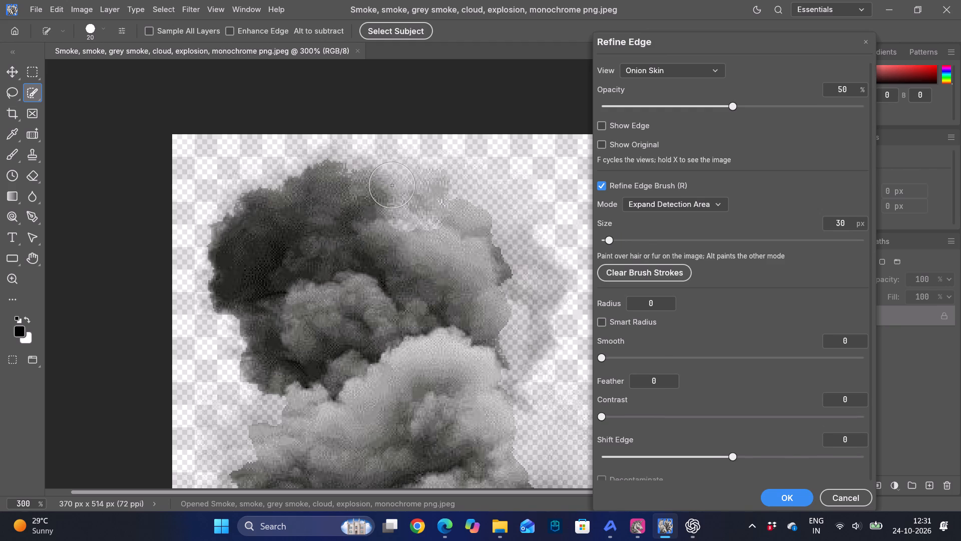
left_click(392, 185)
Brush the refine area down the right side of the upper cloud and onto the right part of the pale middle billow.
left_click_drag(392, 185, 521, 303)
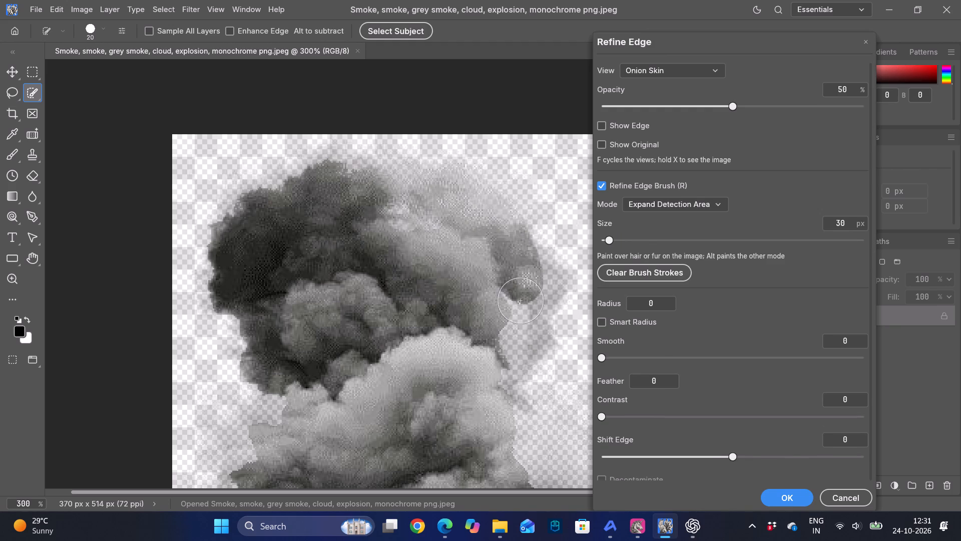
left_click_drag(521, 303, 506, 300)
left_click(506, 300)
left_click(505, 325)
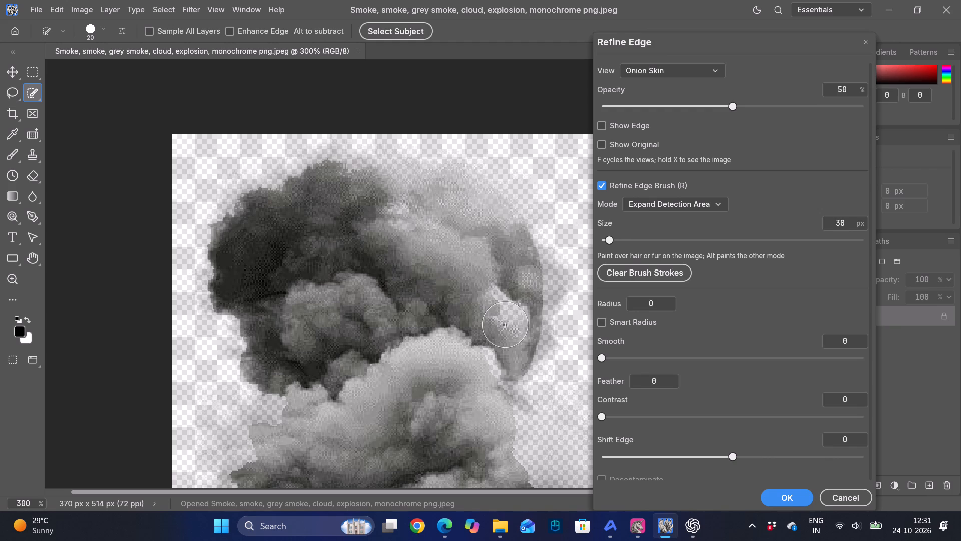
triple_click(511, 309)
scroll(466, 356, "down", 1)
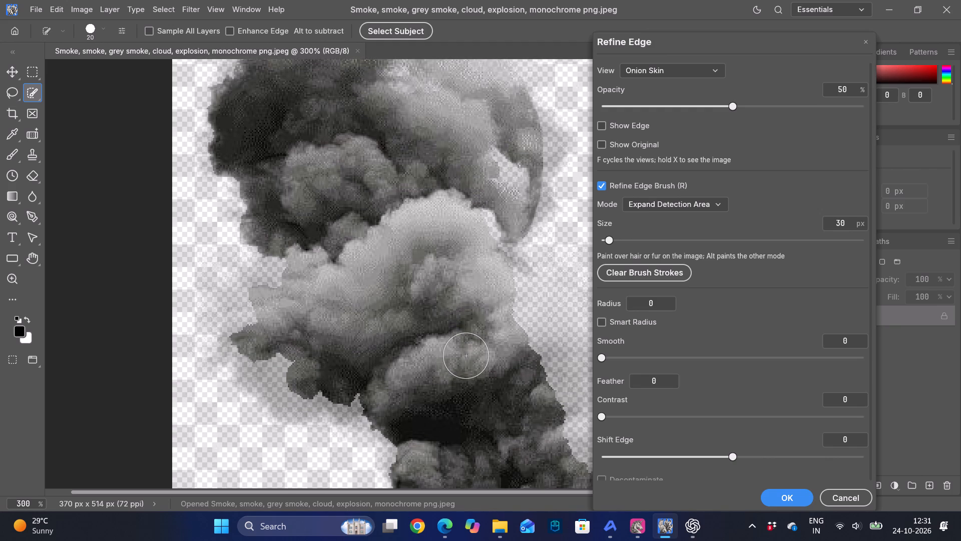
left_click(489, 220)
left_click(487, 221)
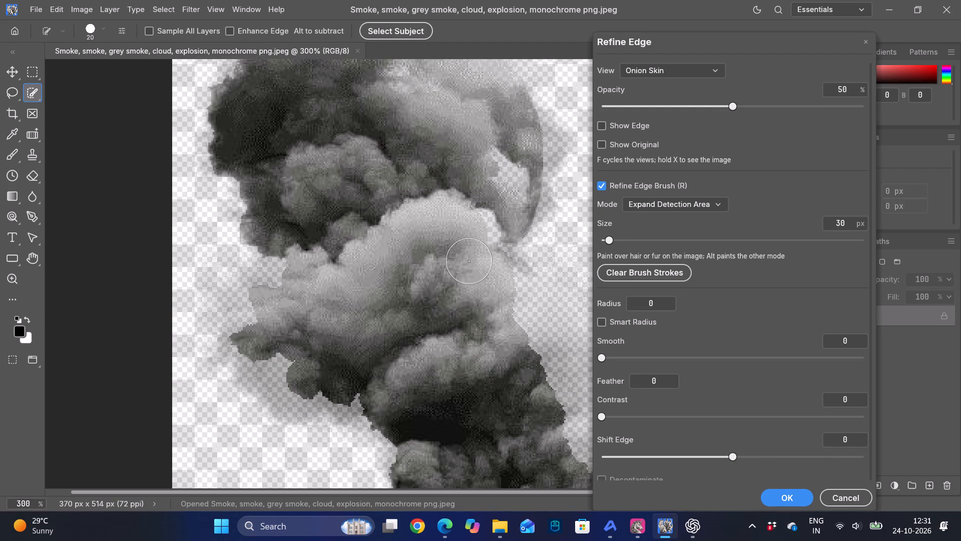
left_click(469, 261)
Refine the lower-left underside of the middle billow, brushing along it towards the smoke column.
scroll(469, 261, "down", 2)
left_click(263, 217)
left_click_drag(263, 217, 279, 231)
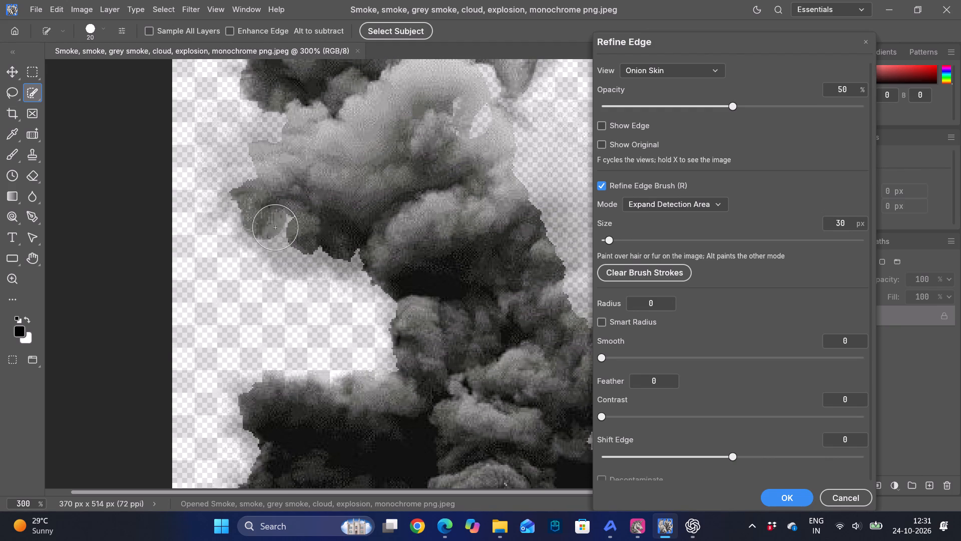
left_click_drag(279, 231, 356, 258)
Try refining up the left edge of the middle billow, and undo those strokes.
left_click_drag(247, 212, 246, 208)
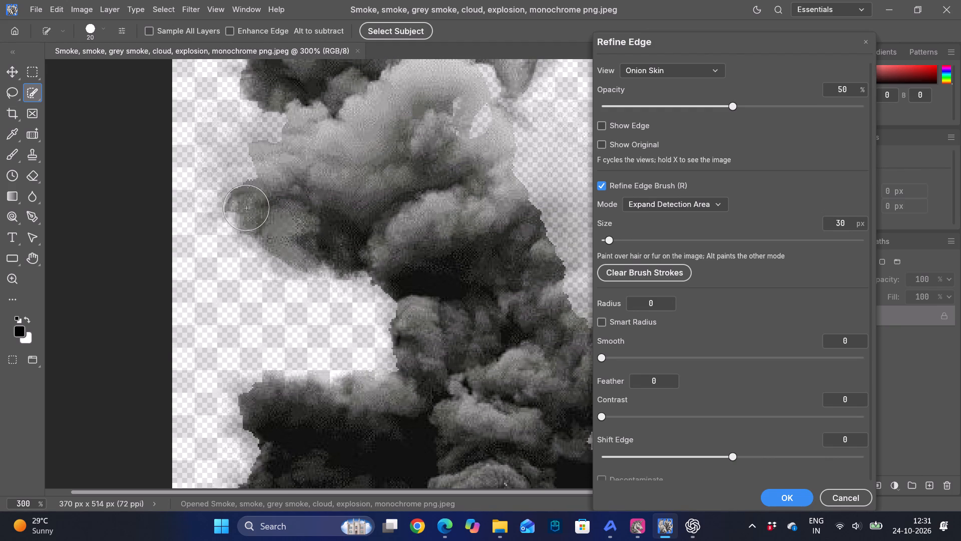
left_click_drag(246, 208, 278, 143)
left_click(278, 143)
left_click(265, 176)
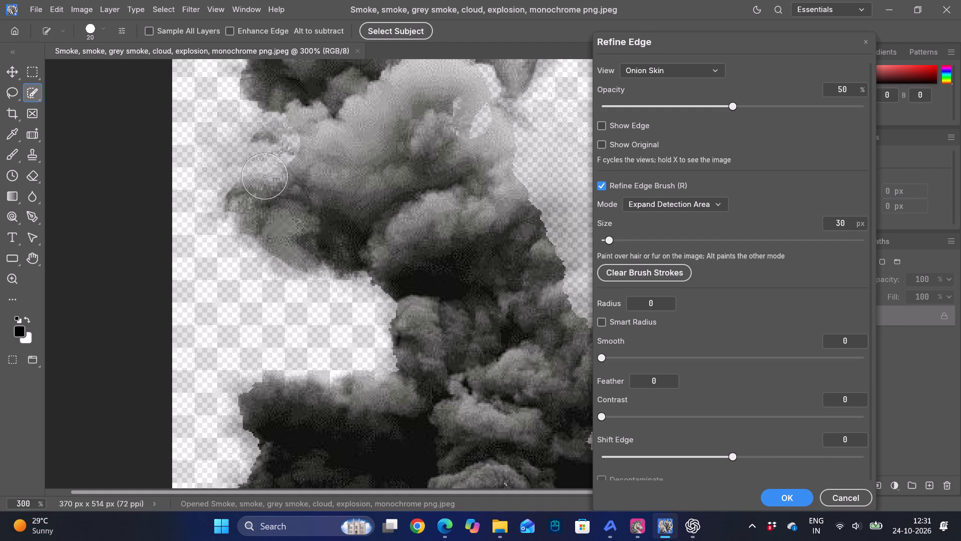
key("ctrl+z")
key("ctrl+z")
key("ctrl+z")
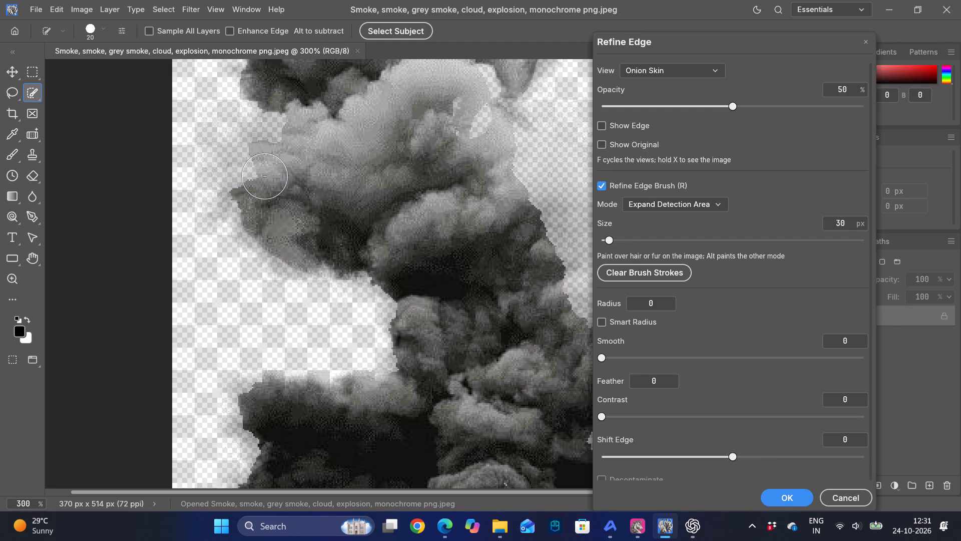
Refine the left edge of the middle billow, including its left tip and the underside just below it.
left_click(234, 174)
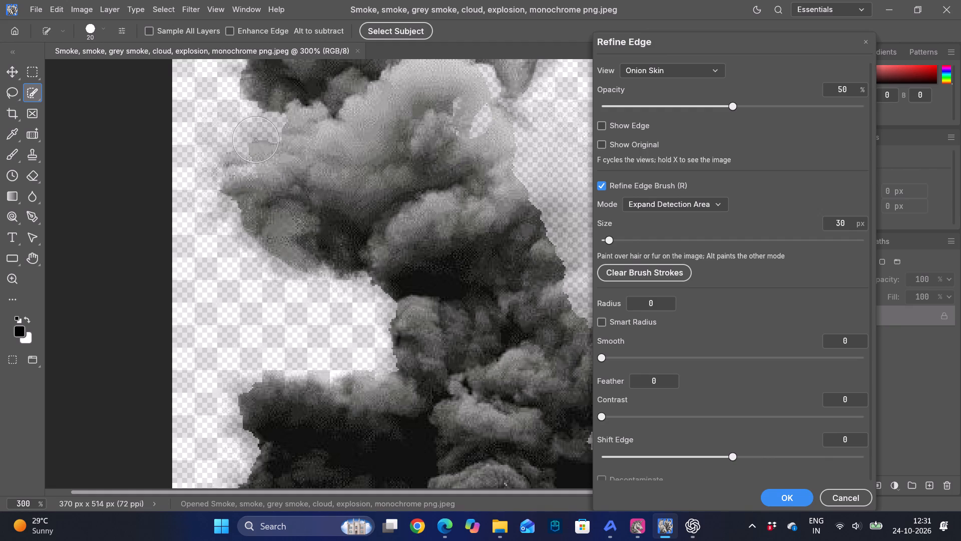
left_click(261, 132)
left_click(236, 152)
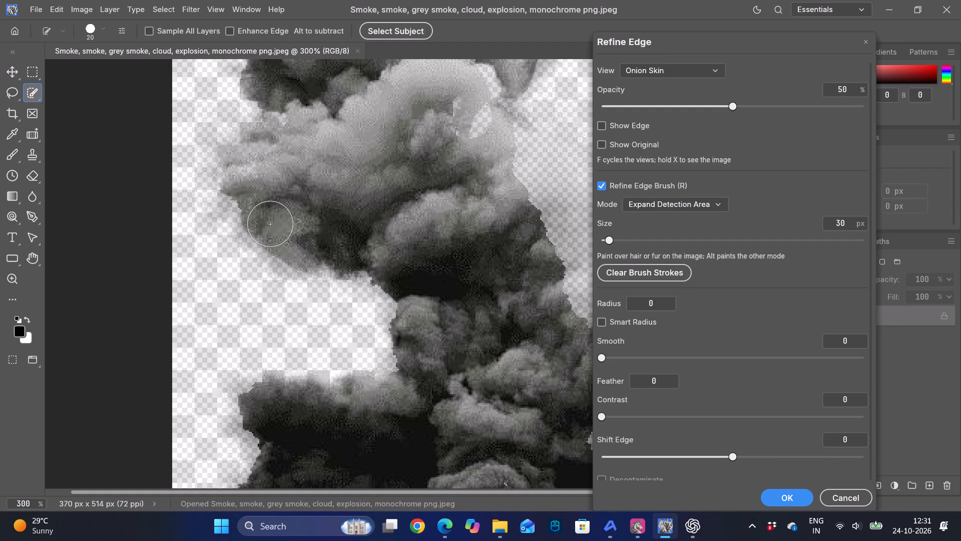
scroll(270, 228, "down", 1)
left_click(290, 180)
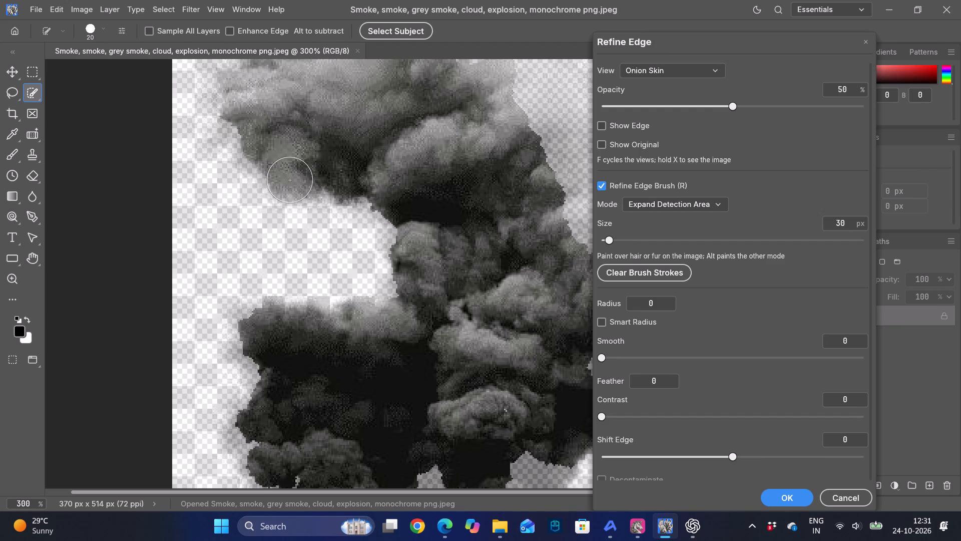
left_click(260, 160)
left_click(245, 133)
left_click(245, 133)
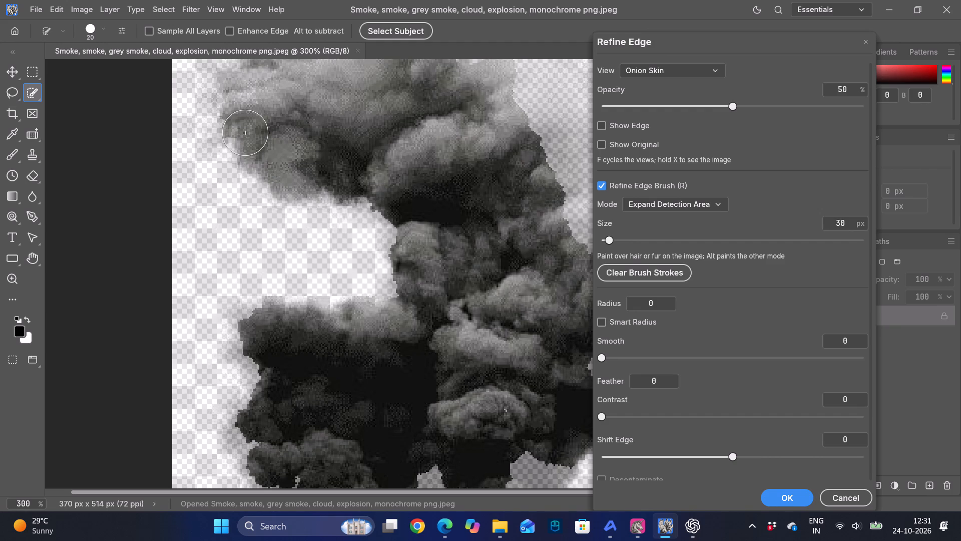
Refine the upper-left corner and top edge of the dark lower-left smoke mass, up to the central column.
scroll(347, 265, "down", 1)
left_click(266, 260)
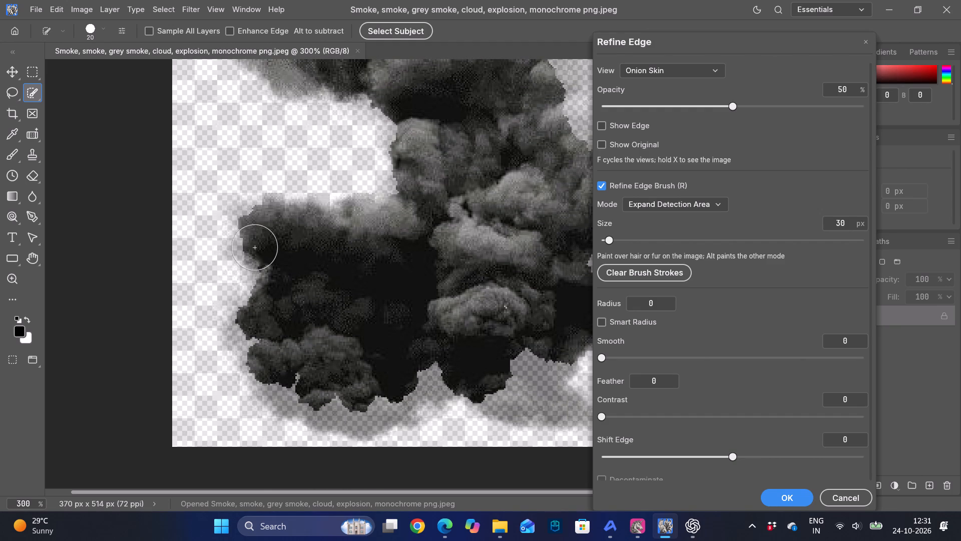
left_click(254, 244)
left_click(285, 231)
left_click(328, 225)
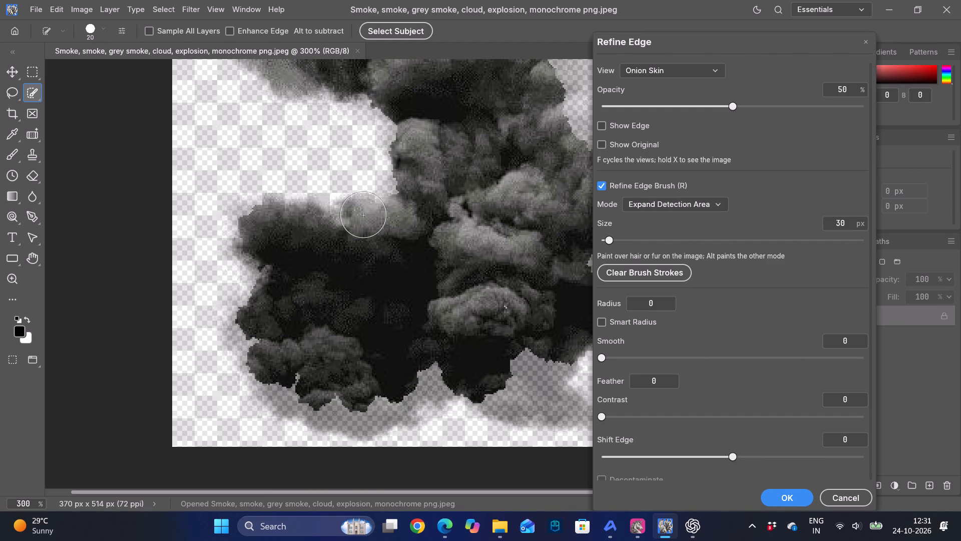
left_click(365, 214)
left_click(390, 209)
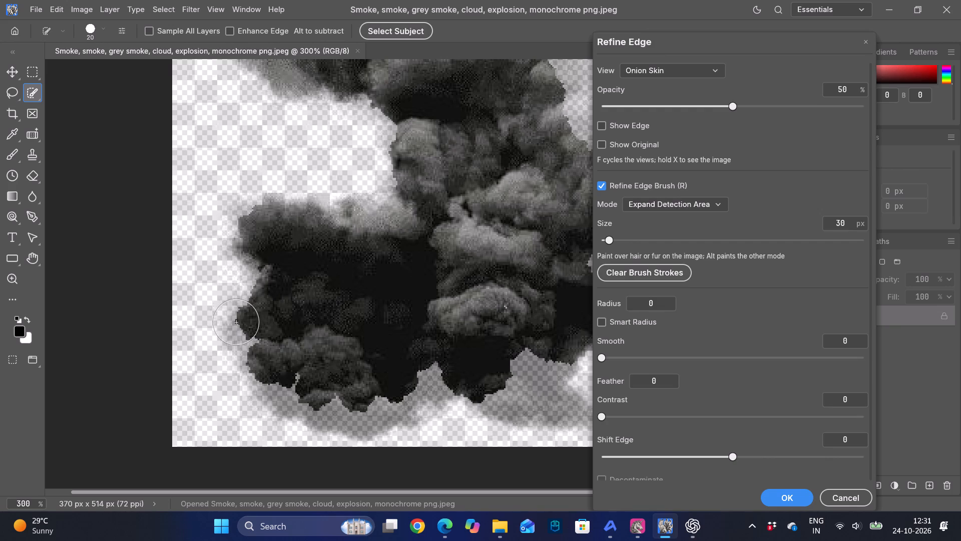
Refine the lower-left smoke mass down its left side, along its bottom edge and into the notch beside the central smoke.
left_click(244, 326)
left_click(269, 389)
left_click(294, 403)
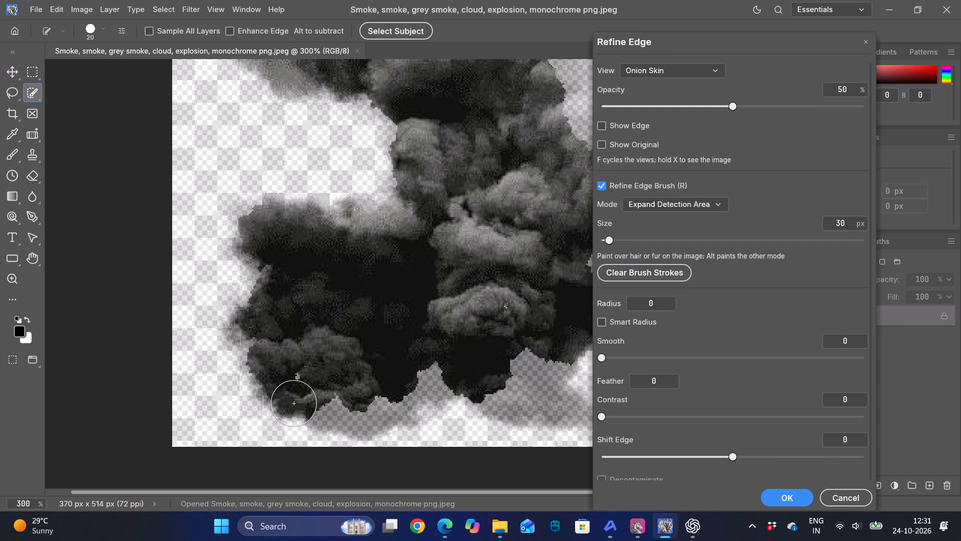
left_click(346, 416)
left_click(313, 411)
left_click(395, 419)
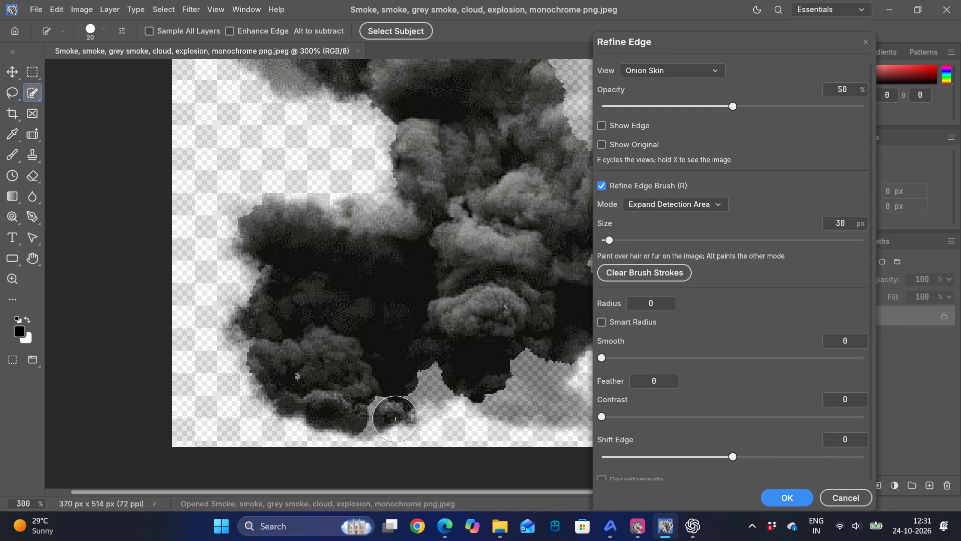
left_click(376, 416)
left_click(431, 368)
left_click(409, 404)
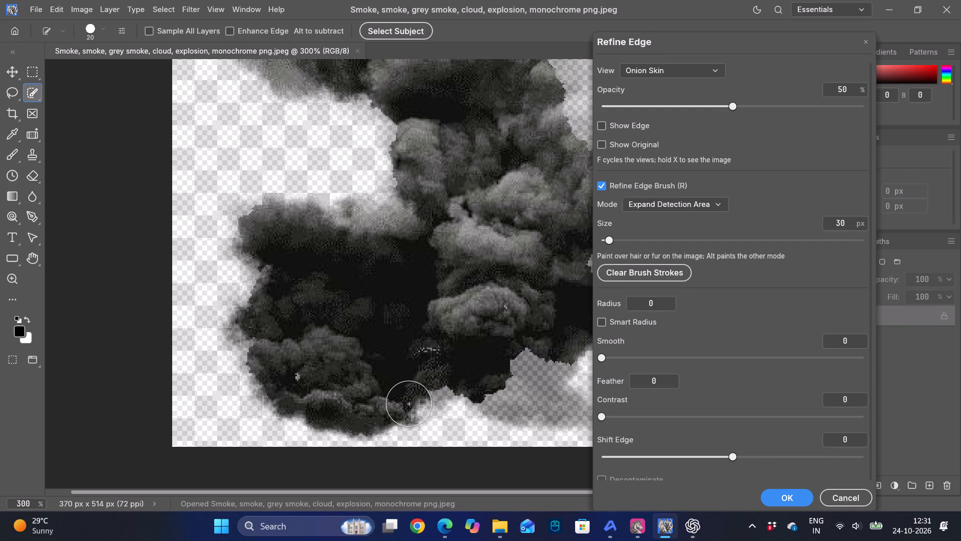
left_click(432, 394)
left_click(420, 408)
Refine the bottom of the central smoke column, covering the faded lobe beneath it, its lower right corner and the specks inside it.
scroll(535, 366, "left", 1)
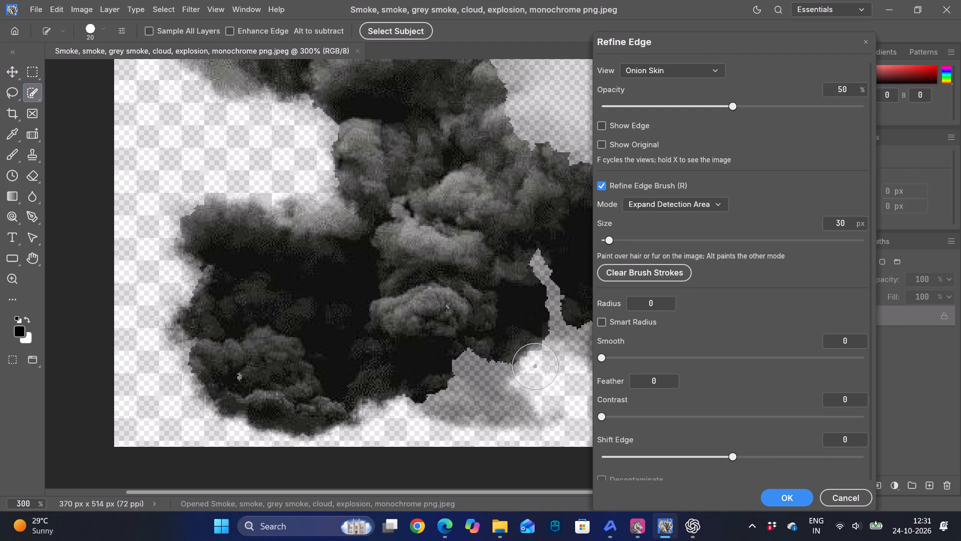
scroll(535, 366, "left", 2)
left_click(306, 377)
left_click(292, 363)
left_click(274, 399)
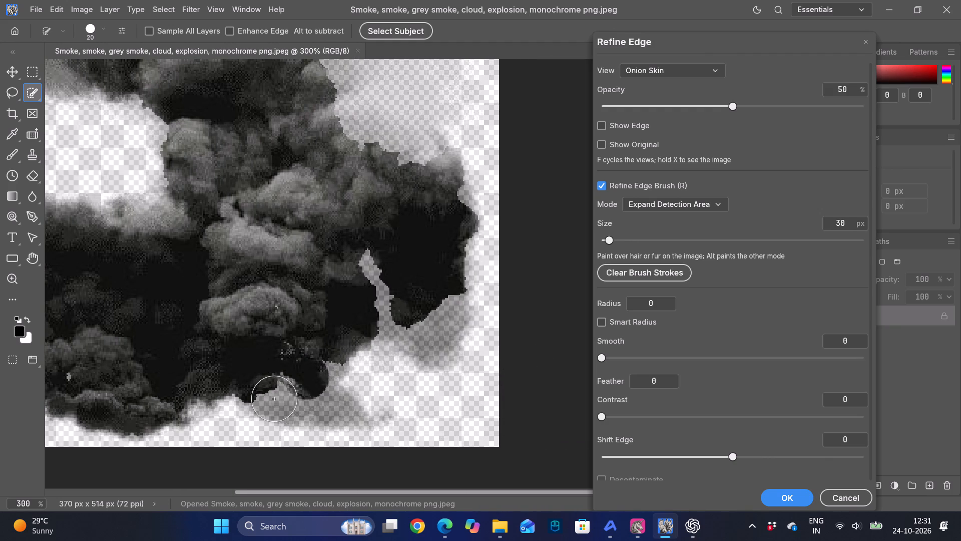
left_click(317, 411)
left_click(296, 411)
left_click(329, 413)
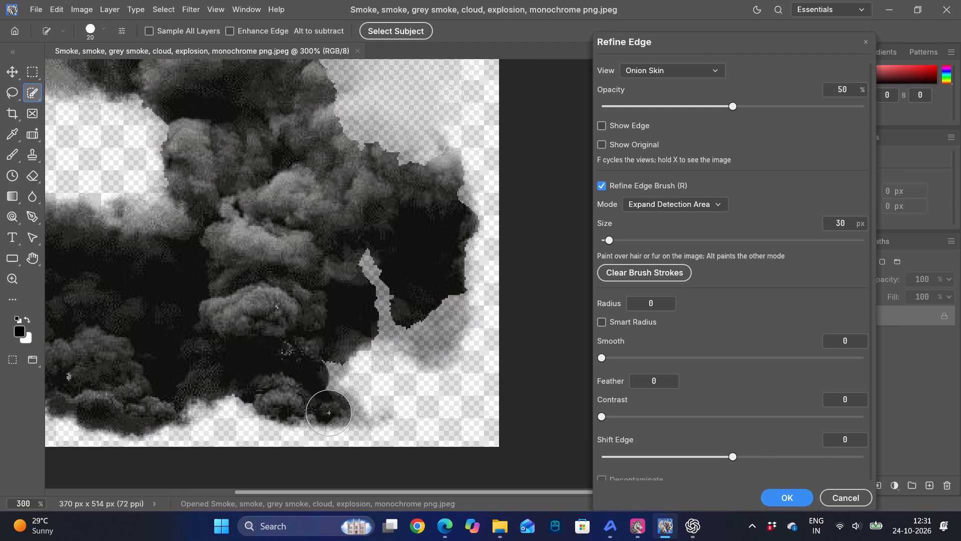
left_click(345, 417)
left_click(330, 385)
left_click(334, 368)
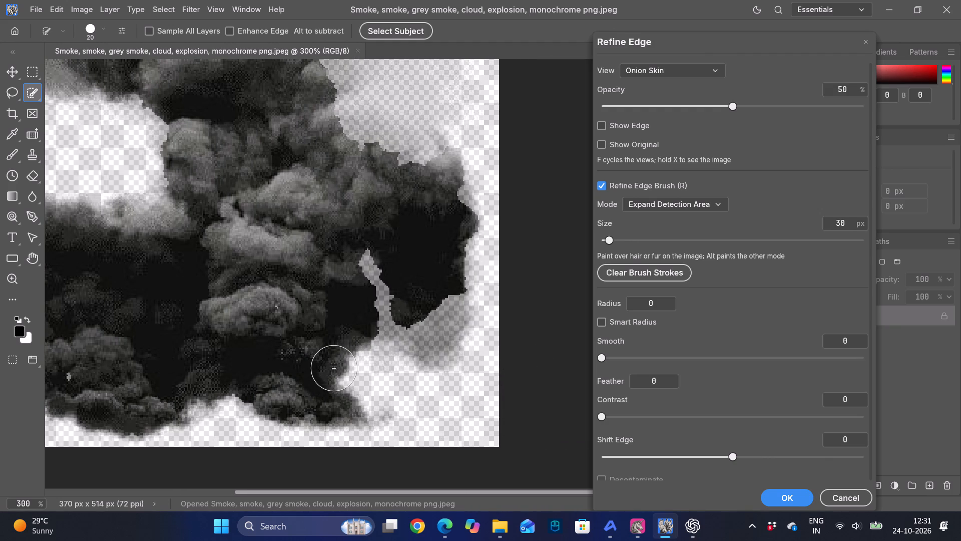
left_click(289, 343)
left_click(278, 301)
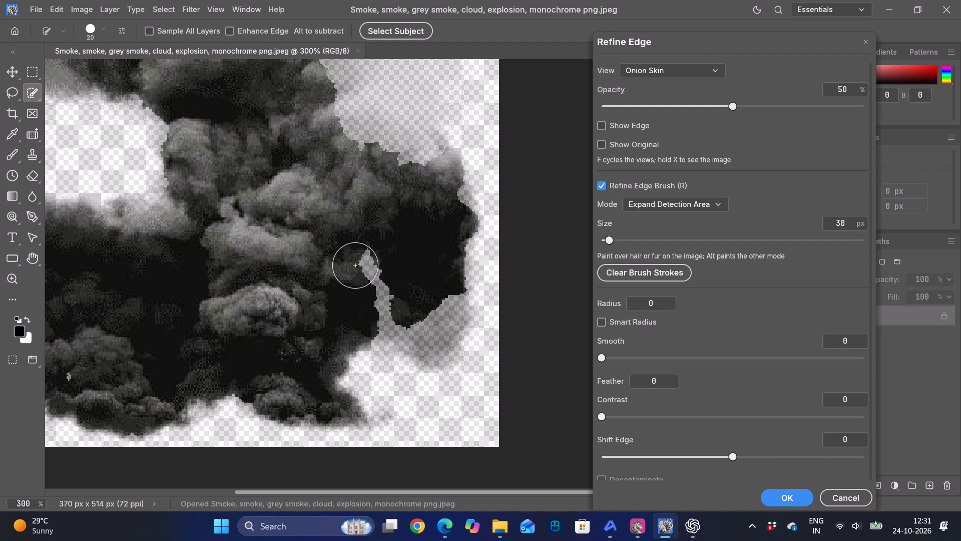
Refine the pale slit between the central column and the right-hand dark mass, reducing the brush size to 21 px partway through.
left_click(355, 265)
left_click(382, 289)
left_click(365, 273)
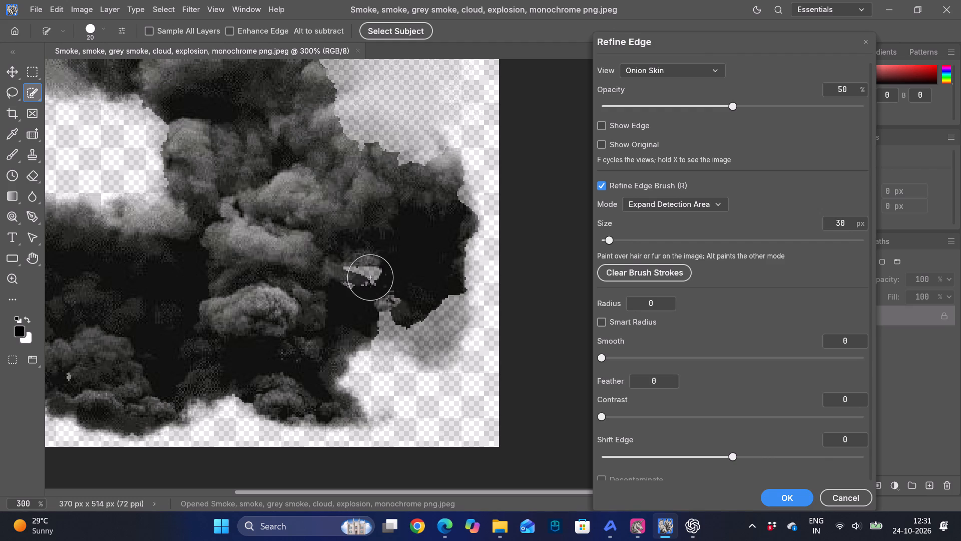
left_click(370, 278)
left_click_drag(613, 238, 632, 238)
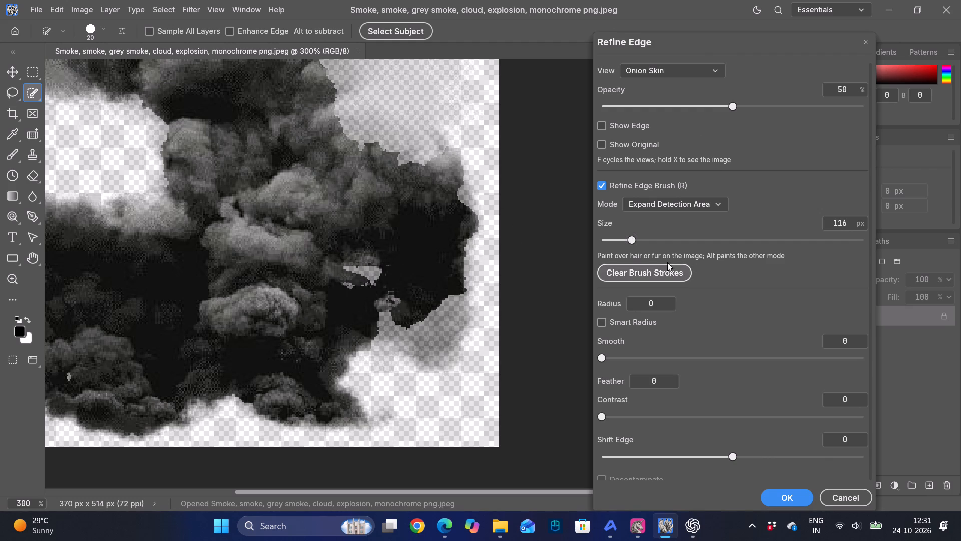
left_click_drag(633, 244, 607, 242)
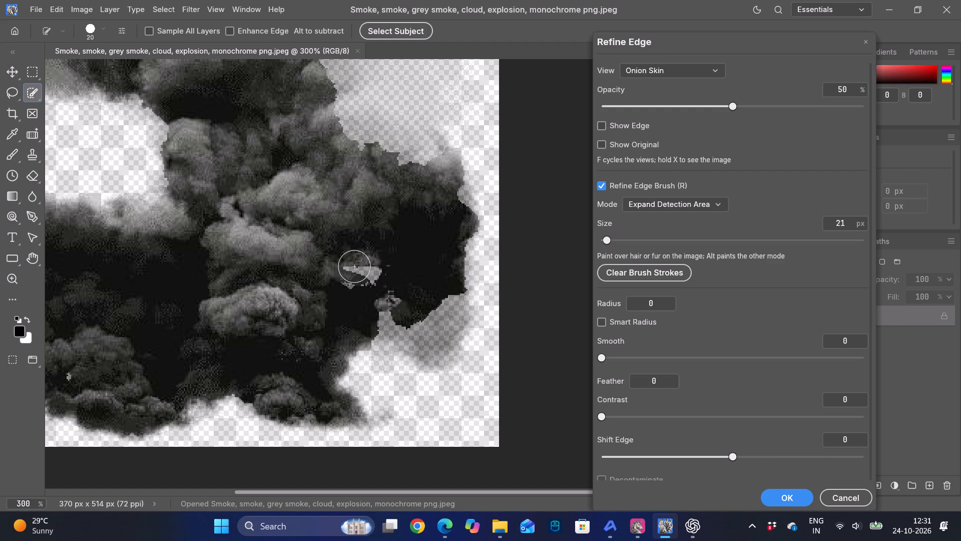
left_click(354, 266)
double_click(354, 267)
left_click(386, 274)
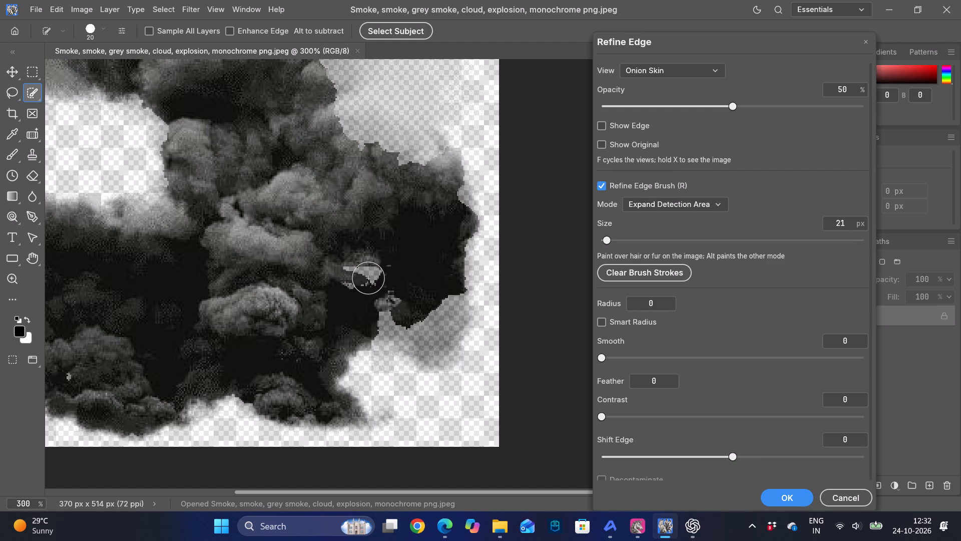
left_click(368, 278)
left_click(407, 316)
left_click(390, 315)
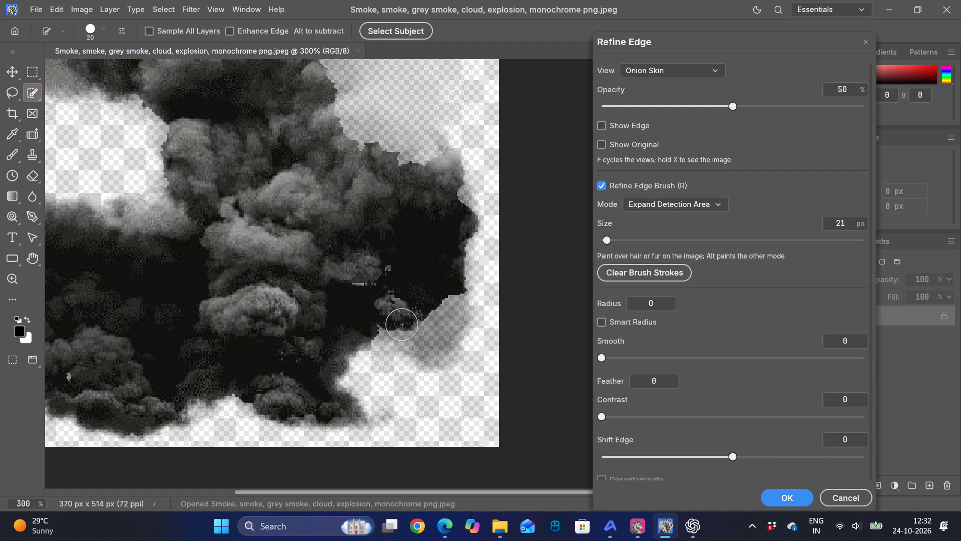
left_click(402, 325)
left_click(397, 325)
left_click(391, 325)
Refine the faded lobe at the bottom of the right-hand dark mass, along its underside and outer edge.
left_click(418, 347)
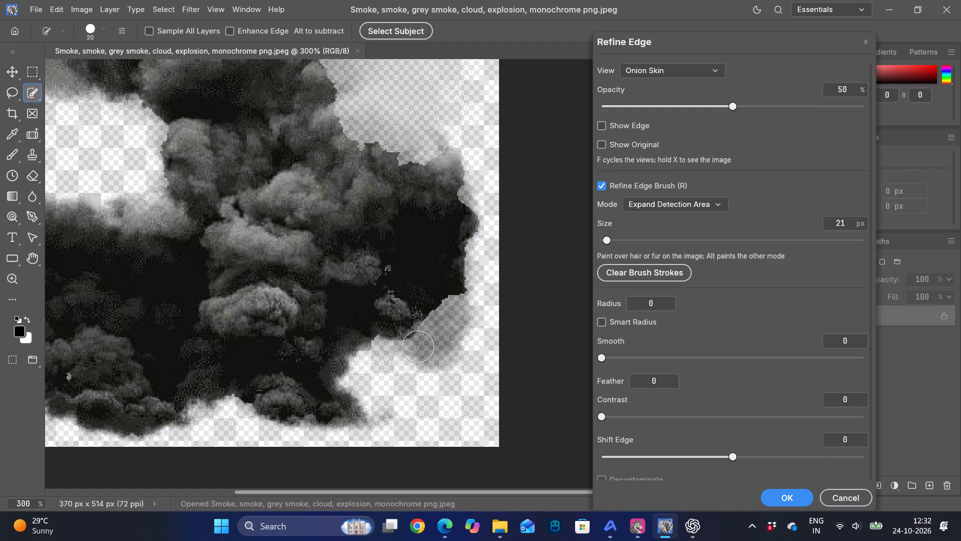
left_click(408, 340)
left_click_drag(423, 353, 433, 357)
double_click(433, 357)
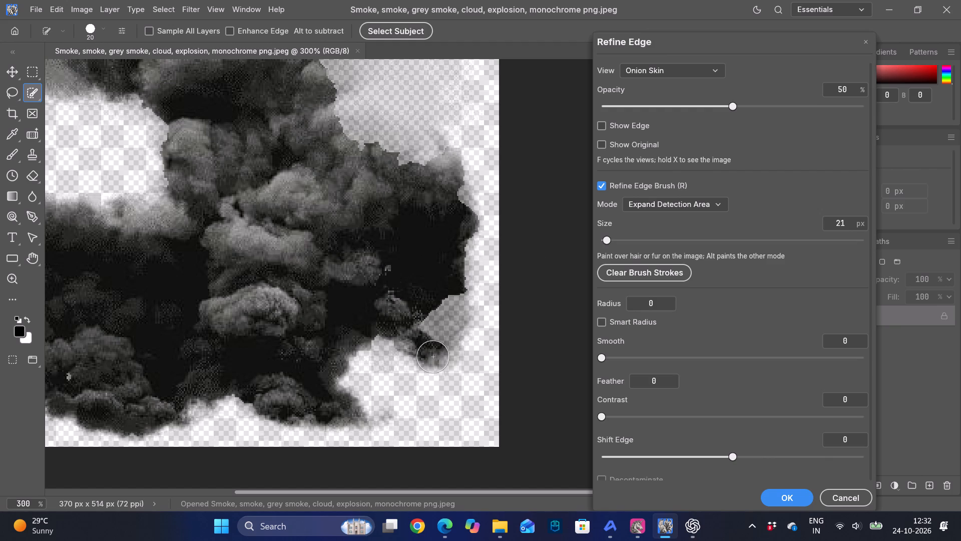
left_click_drag(448, 313, 424, 331)
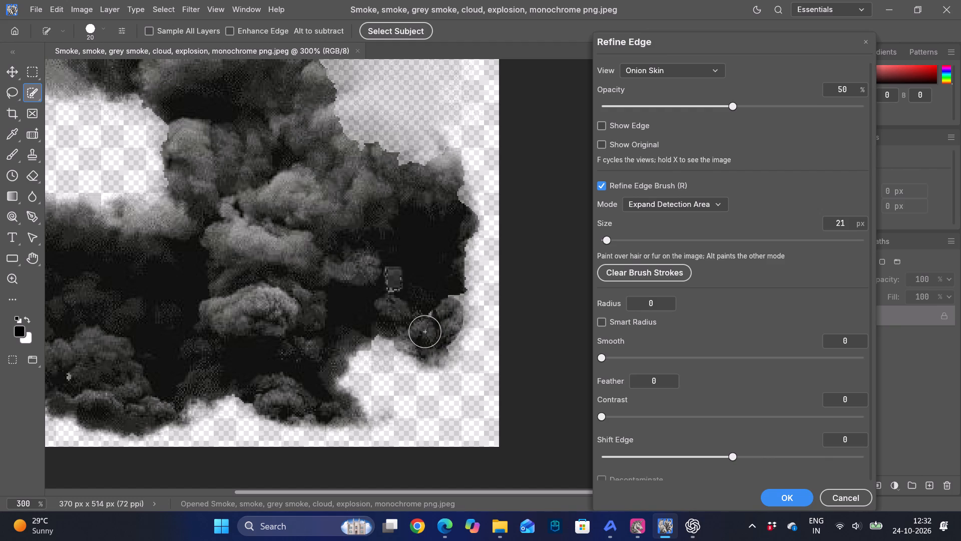
left_click_drag(424, 331, 432, 320)
left_click(452, 299)
left_click(452, 322)
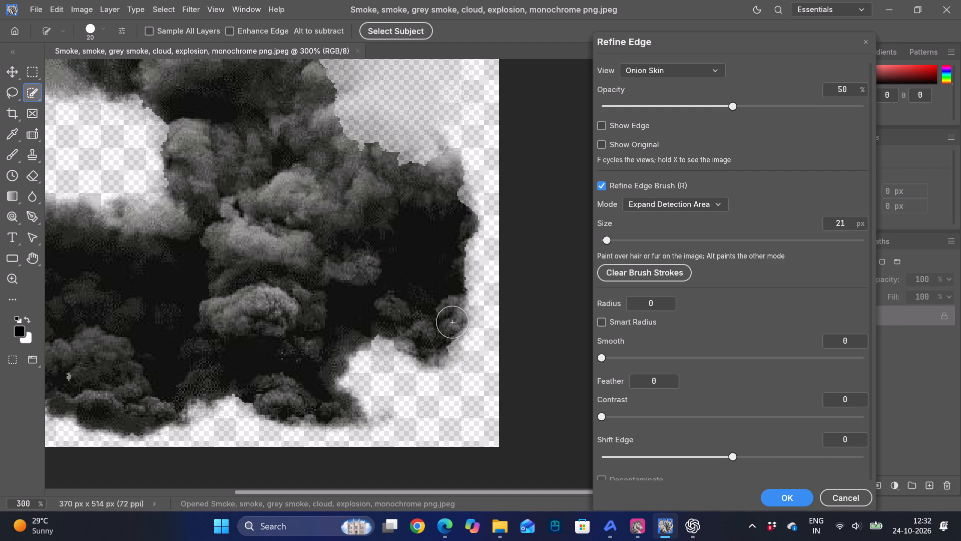
left_click(451, 339)
left_click(451, 348)
left_click(447, 359)
Set the Onion Skin opacity to 29% and refine the pale smoke edge above the right-hand dark mass.
scroll(445, 250, "up", 1)
left_click_drag(730, 101, 708, 101)
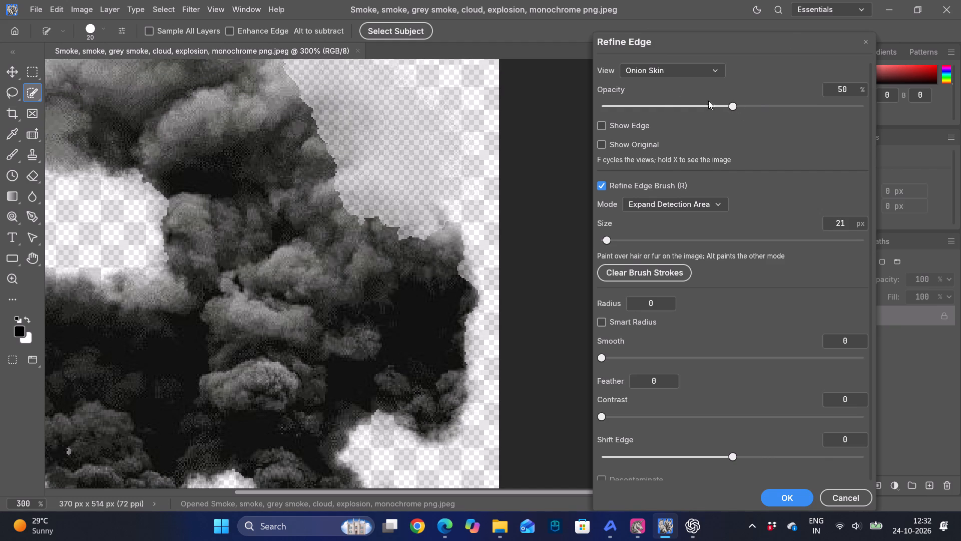
left_click_drag(708, 101, 605, 98)
left_click_drag(735, 108, 677, 101)
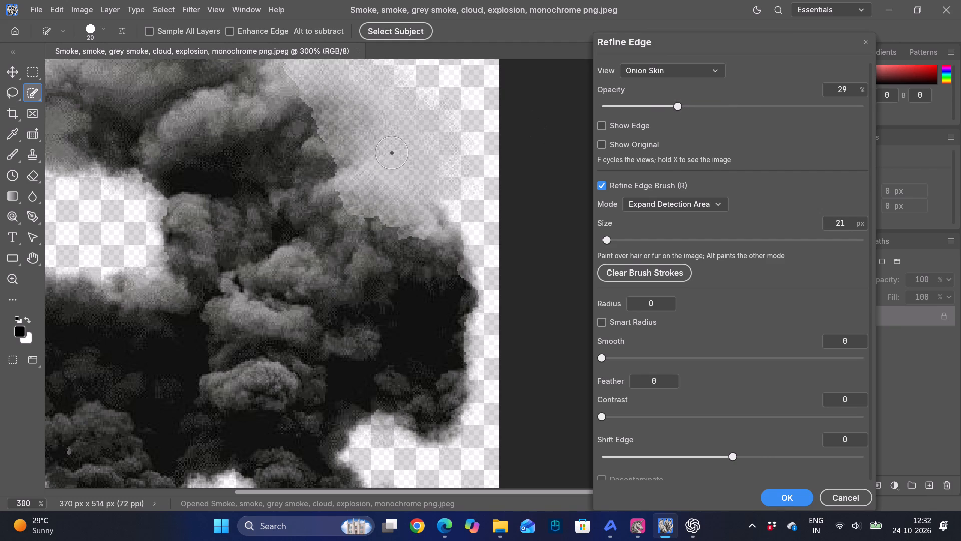
left_click(392, 153)
left_click(358, 174)
left_click_drag(358, 174, 371, 150)
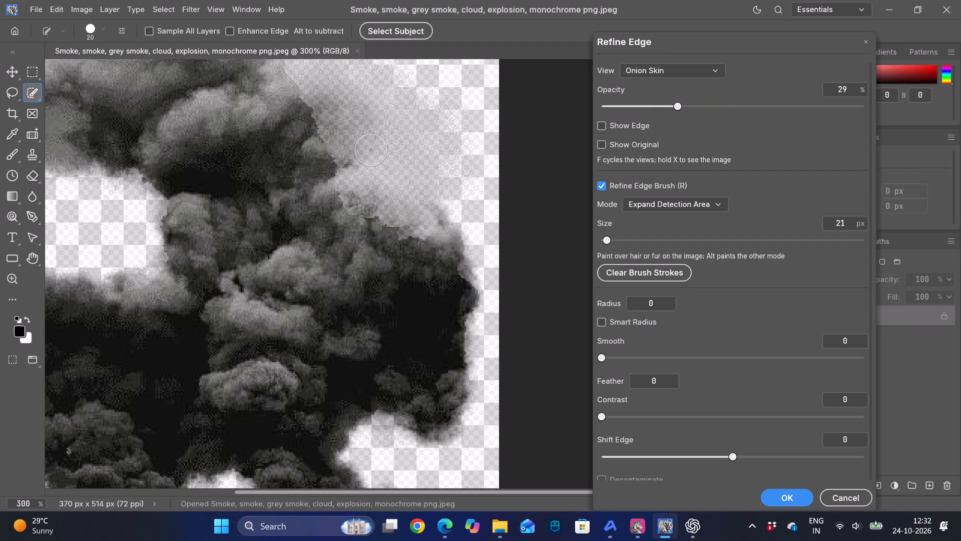
left_click_drag(371, 150, 399, 177)
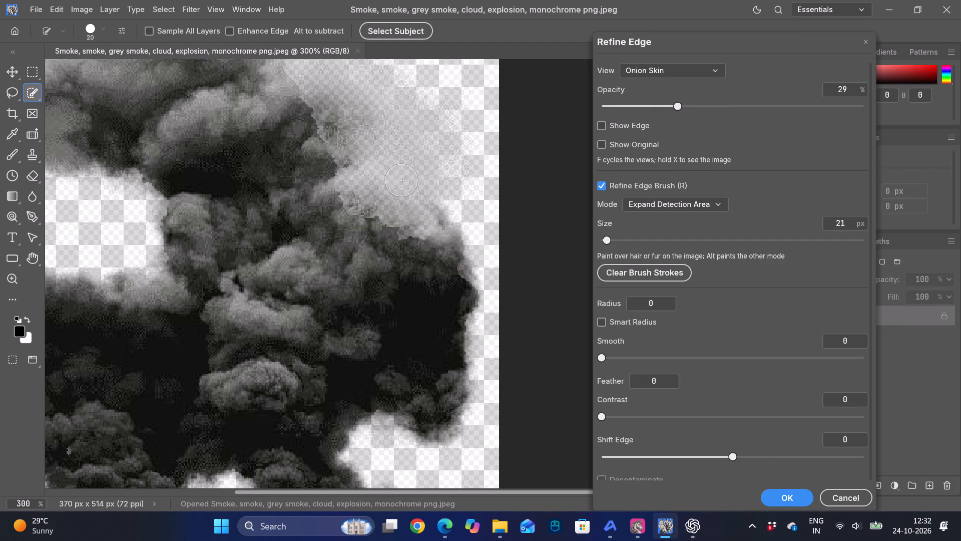
left_click_drag(399, 177, 411, 231)
left_click(395, 209)
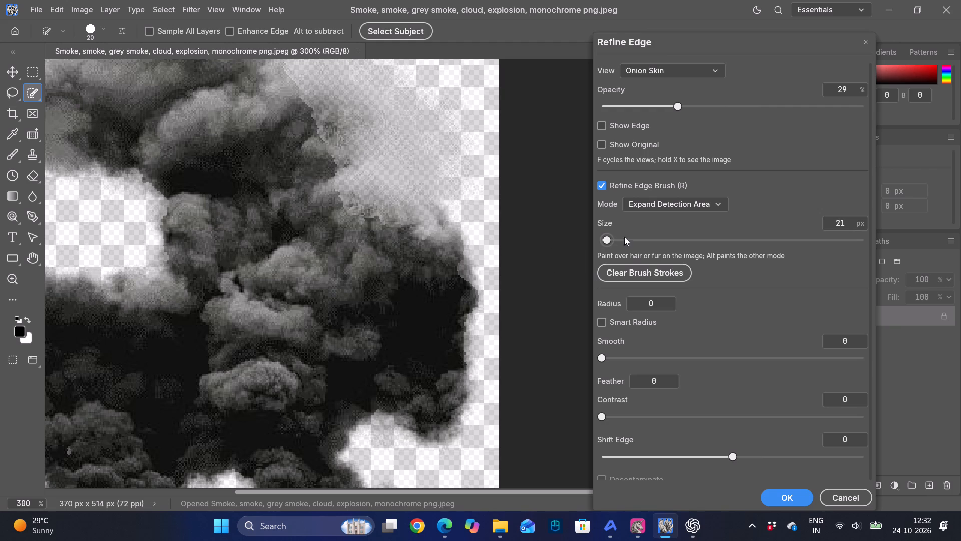
Set the refine brush size to 28 px and brush over the pale haze above the right-hand dark mass.
left_click_drag(606, 241, 615, 242)
left_click_drag(615, 237, 609, 237)
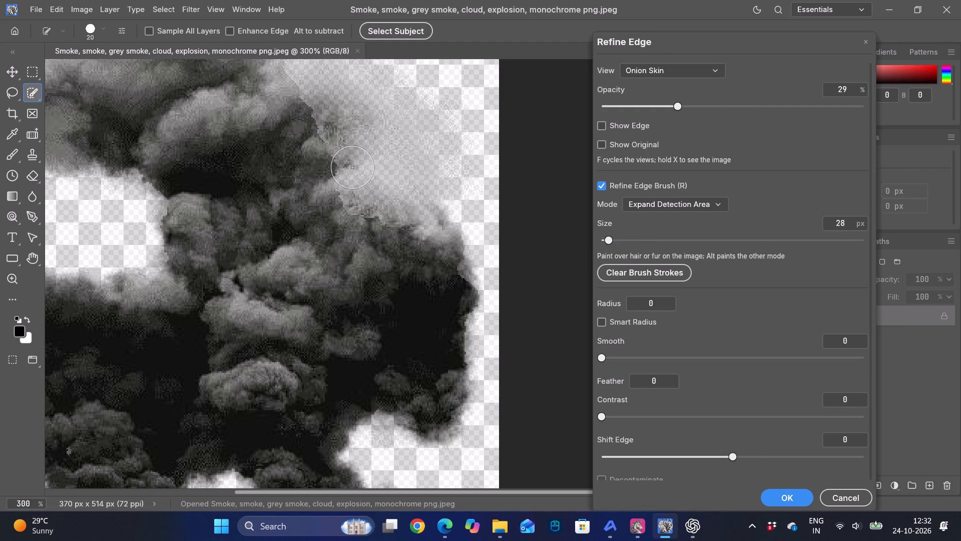
left_click(391, 154)
left_click_drag(371, 171, 398, 173)
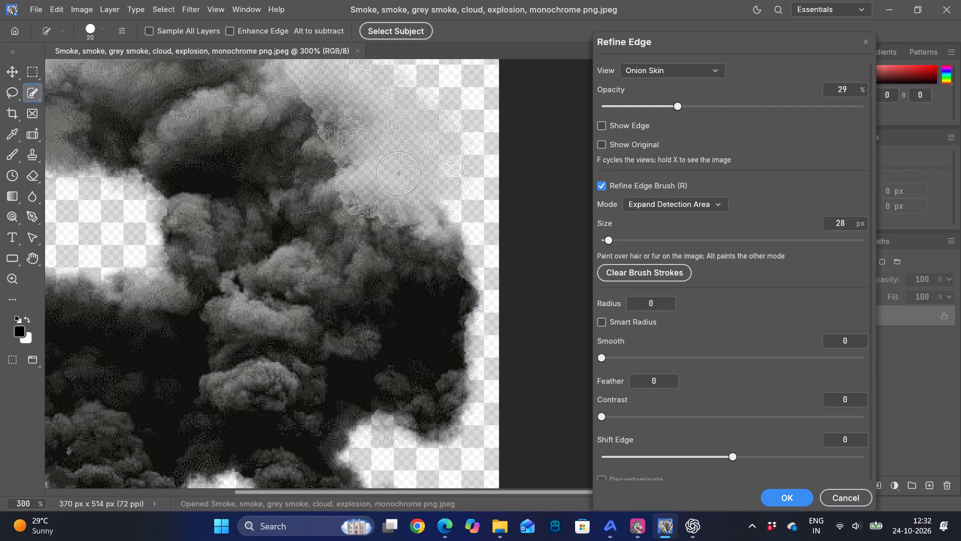
double_click(398, 173)
left_click_drag(398, 175, 361, 134)
left_click(361, 134)
left_click_drag(361, 134, 374, 174)
Refine the right edge of the middle dark billow and the adjoining haze, down to the top of the right-hand mass.
scroll(374, 174, "up", 1)
left_click_drag(312, 190, 322, 219)
double_click(322, 219)
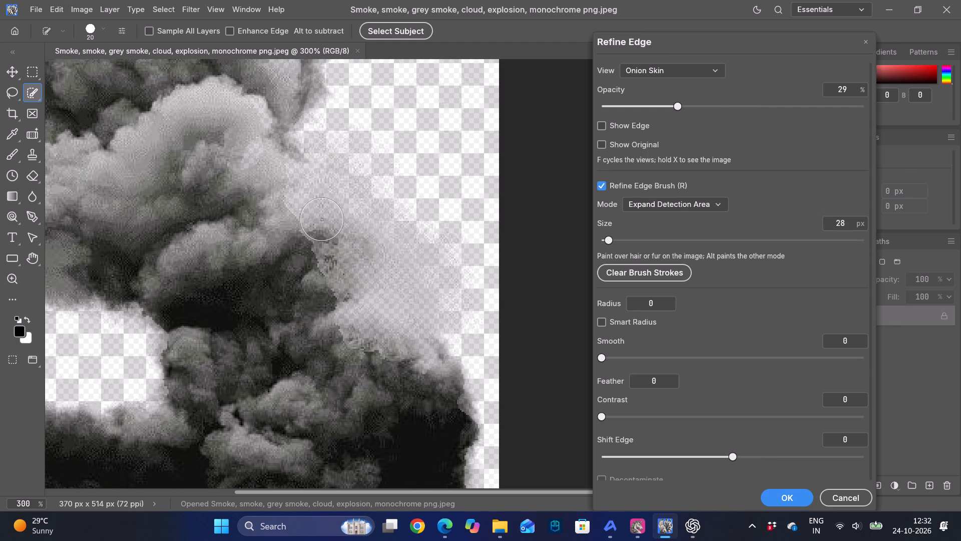
left_click_drag(307, 219, 390, 276)
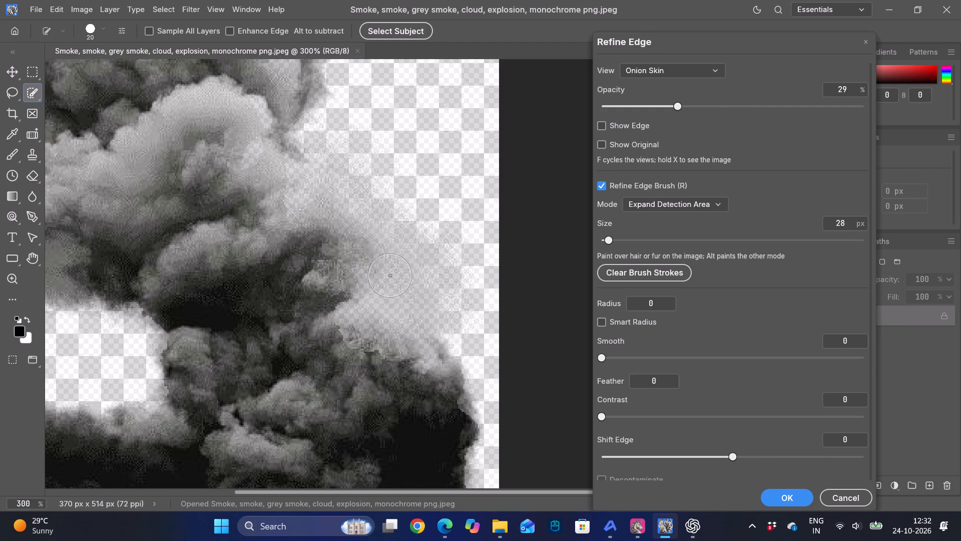
left_click_drag(390, 276, 402, 303)
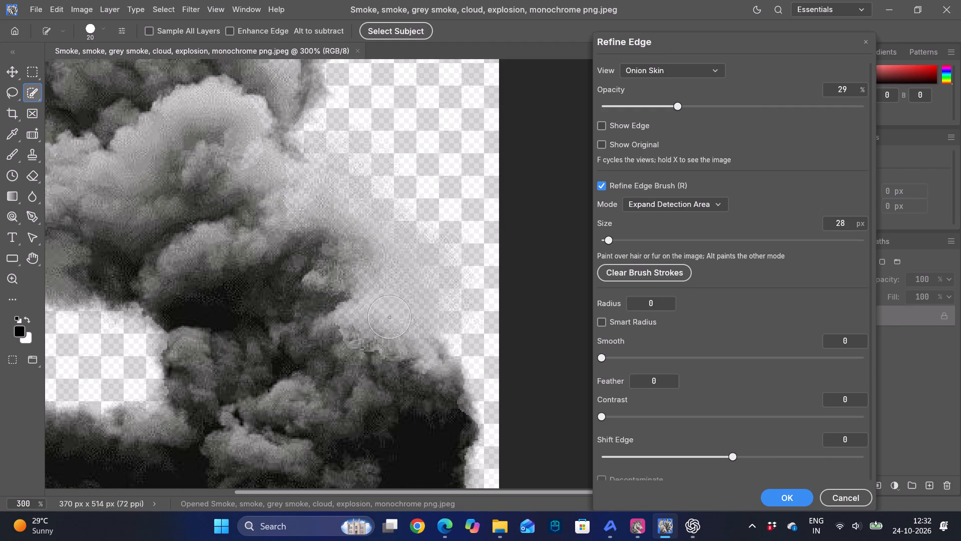
left_click_drag(402, 303, 406, 289)
left_click(398, 279)
left_click(394, 312)
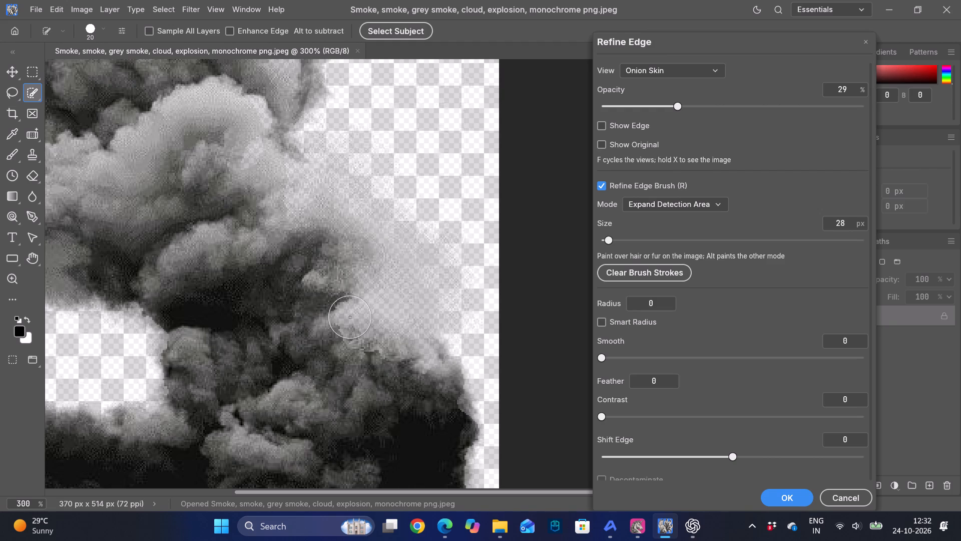
left_click(348, 318)
left_click(302, 191)
left_click(367, 245)
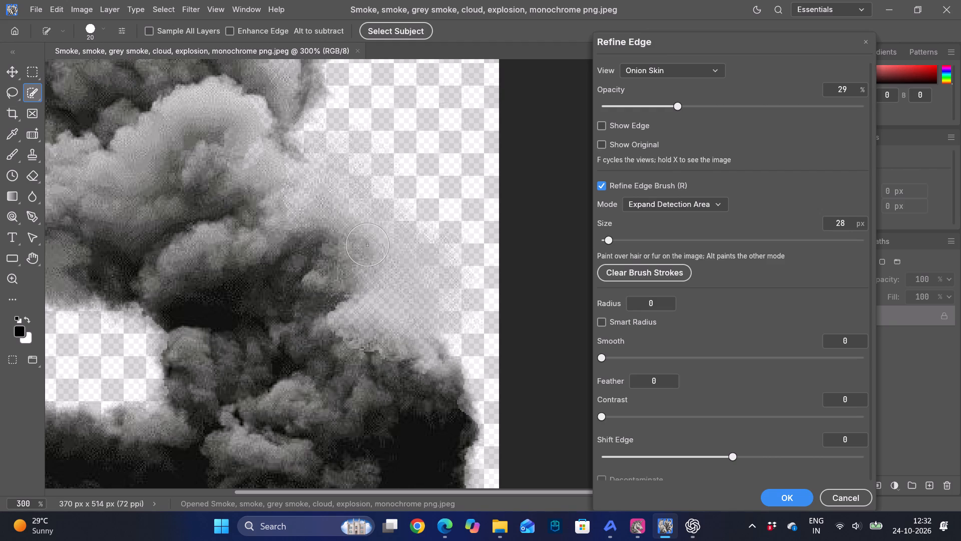
Refine the notch below the top billow on the right side, plus spots on the top billow and the lower haze.
left_click(257, 153)
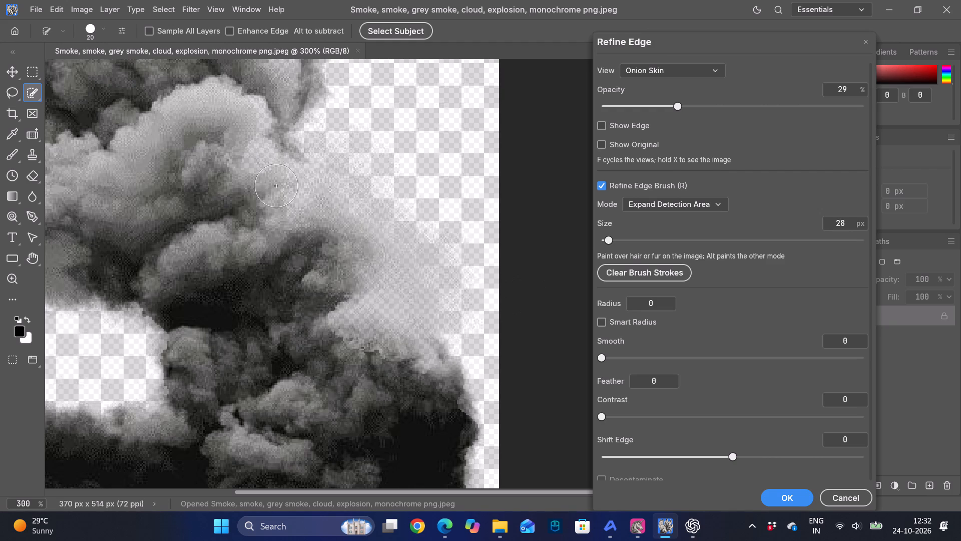
left_click(284, 180)
left_click(296, 149)
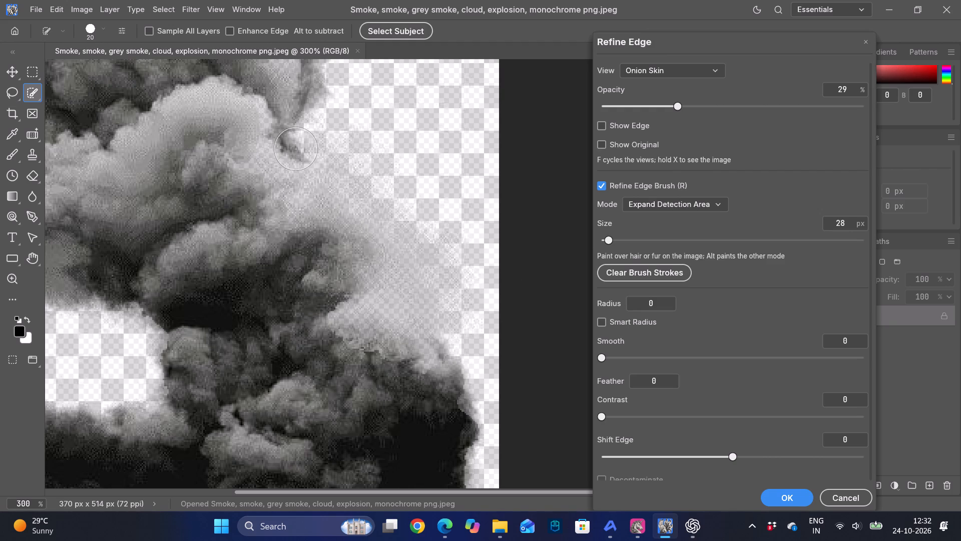
left_click(289, 109)
left_click(274, 126)
scroll(274, 126, "up", 3)
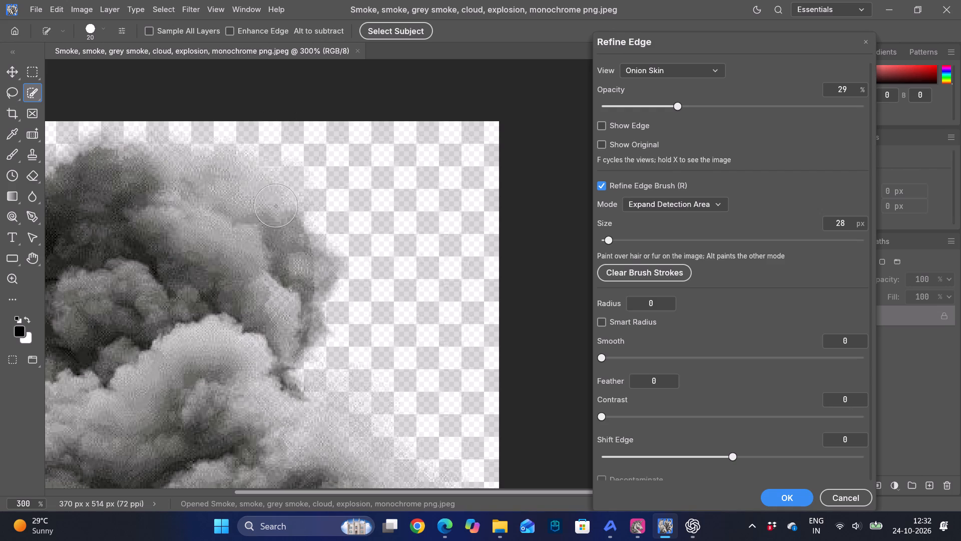
left_click(277, 284)
scroll(277, 284, "down", 4)
scroll(277, 284, "down", 3, "ctrl")
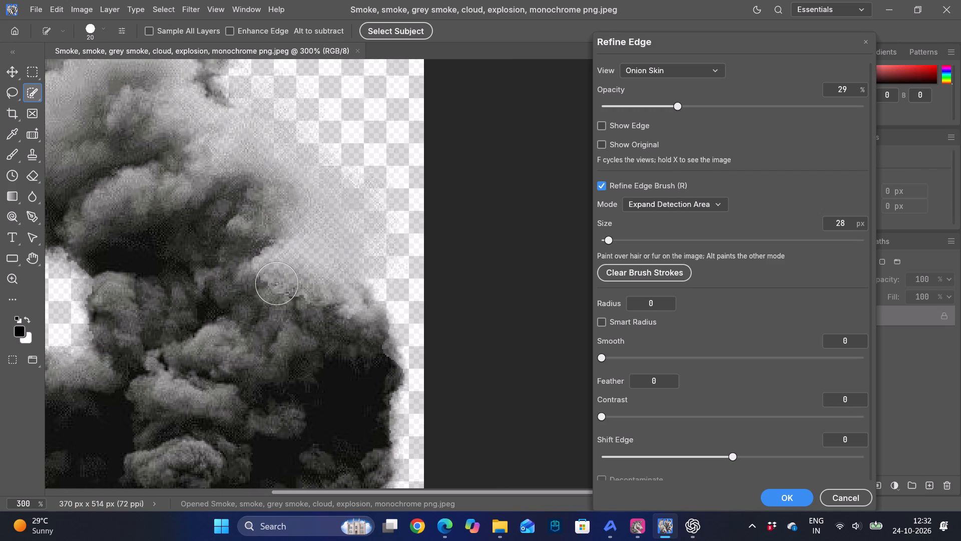
left_click(331, 277)
Apply the Refine Edge result to the smoke selection.
left_click(776, 493)
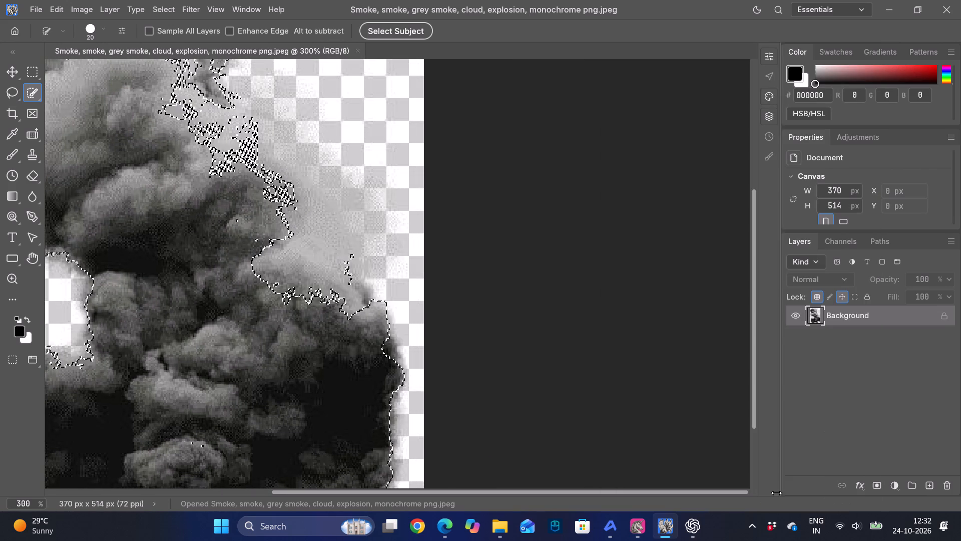
scroll(353, 314, "right", 2)
scroll(458, 312, "left", 1)
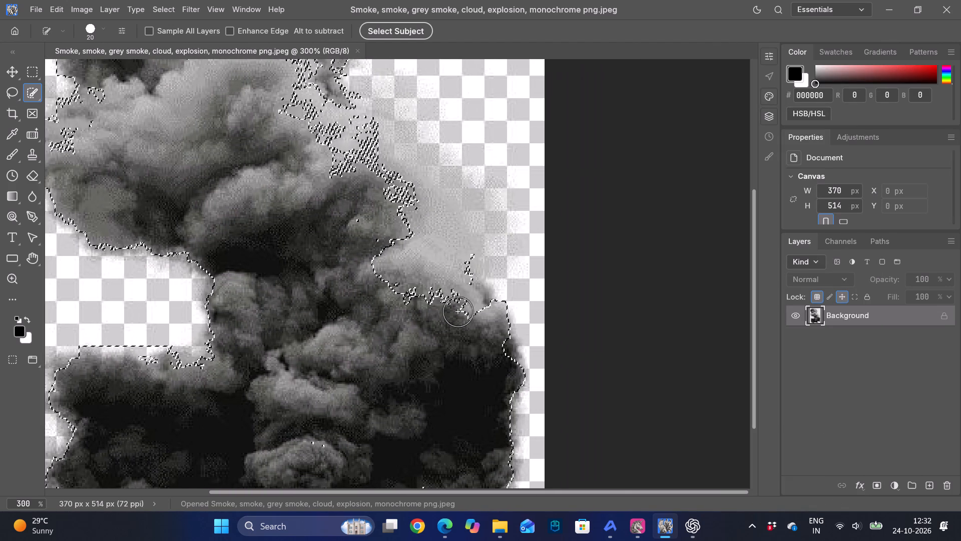
Reopen Select and Mask for the smoke selection and enable the Refine Edge Brush.
scroll(458, 312, "left", 2)
scroll(458, 312, "down", 1)
scroll(458, 312, "up", 1)
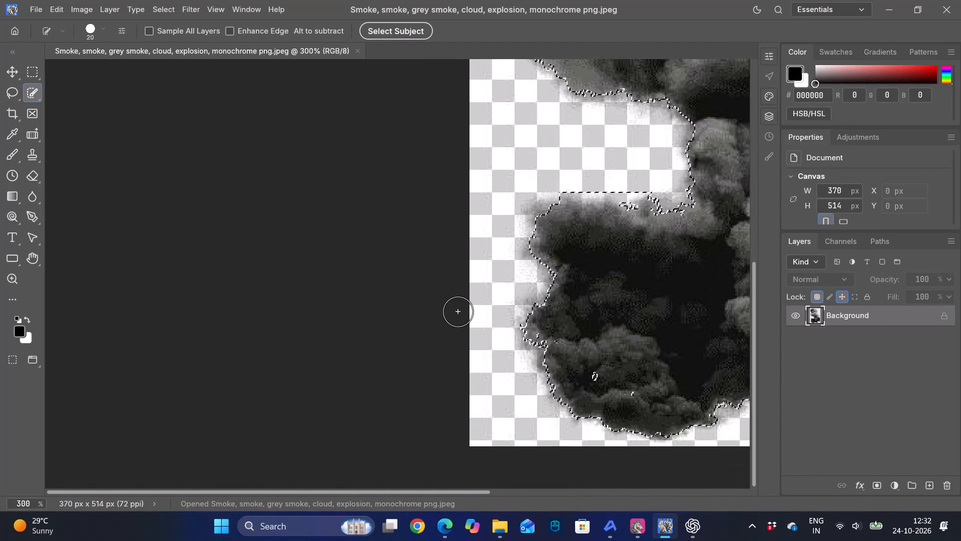
scroll(458, 312, "up", 1)
right_click(309, 241)
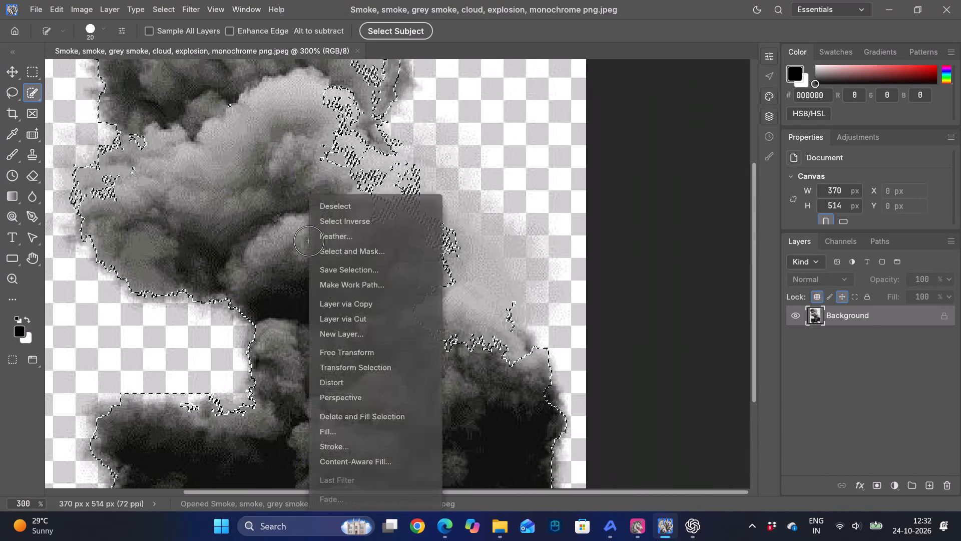
left_click(365, 248)
scroll(447, 279, "left", 1)
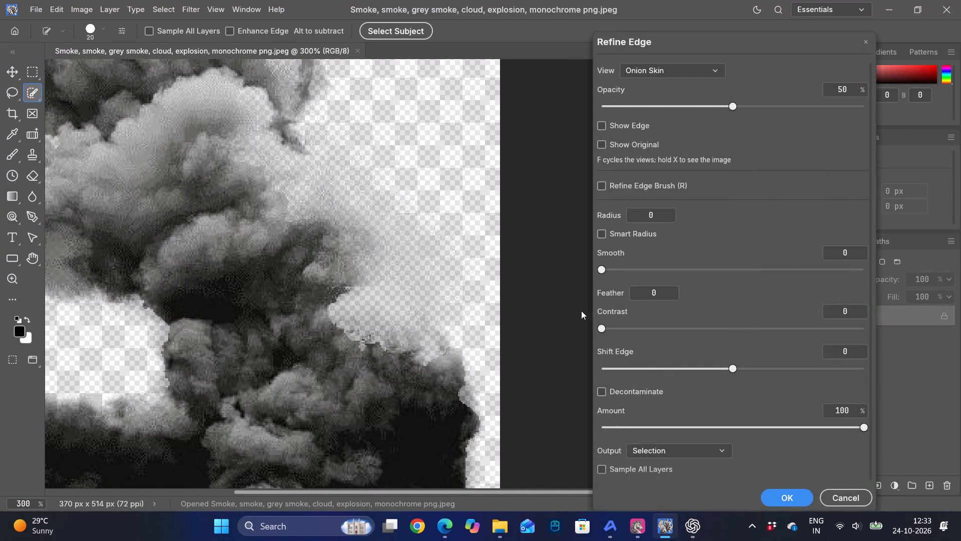
left_click(606, 186)
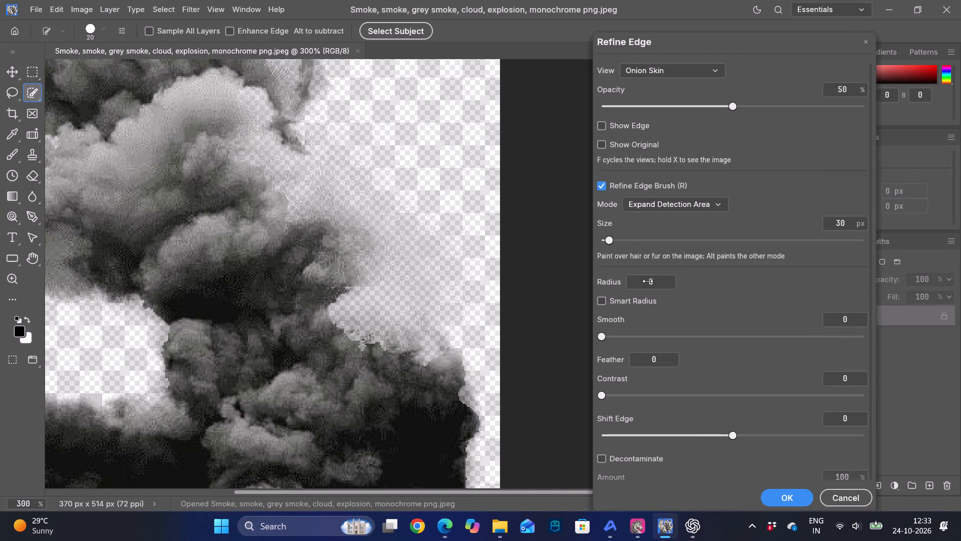
Set the edge radius to -2 and dab the refine brush on the pale notch beneath the middle dark billow.
left_click(648, 281)
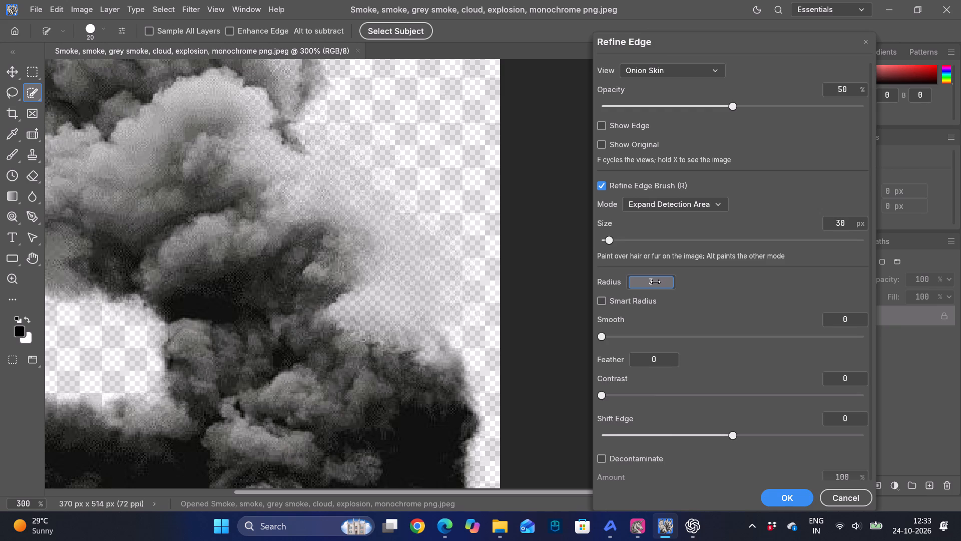
left_click(390, 295)
left_click(355, 305)
left_click(355, 305)
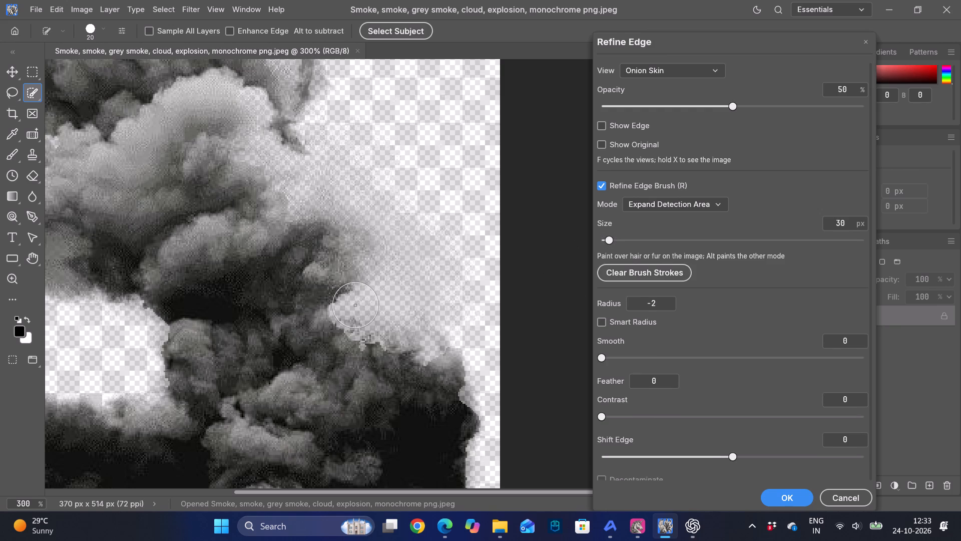
Set the edge radius to -89 and refine the same pale notch beneath the middle dark billow again.
left_click_drag(652, 299, 544, 303)
left_click(389, 309)
left_click(340, 305)
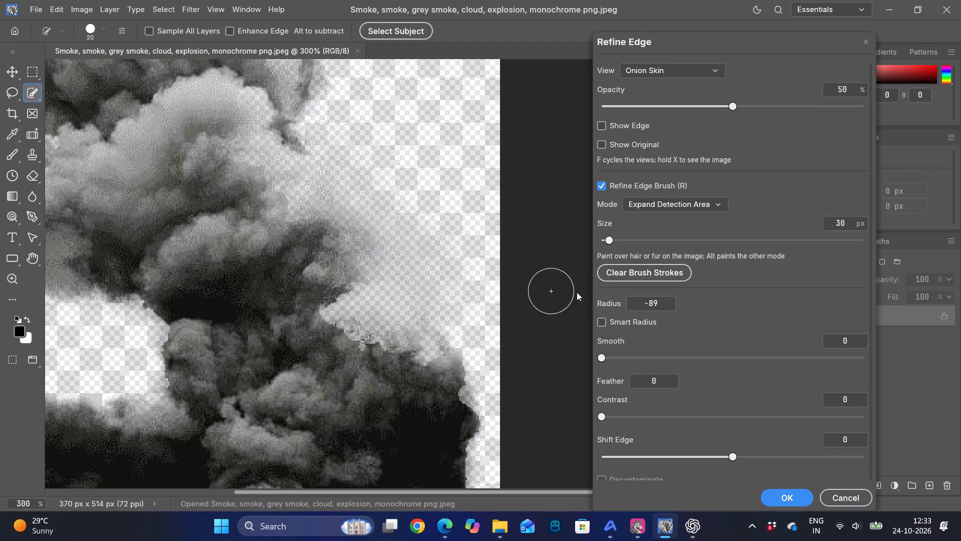
Set the edge radius to 0 and apply the Refine Edge result to the smoke selection.
left_click_drag(656, 307, 738, 306)
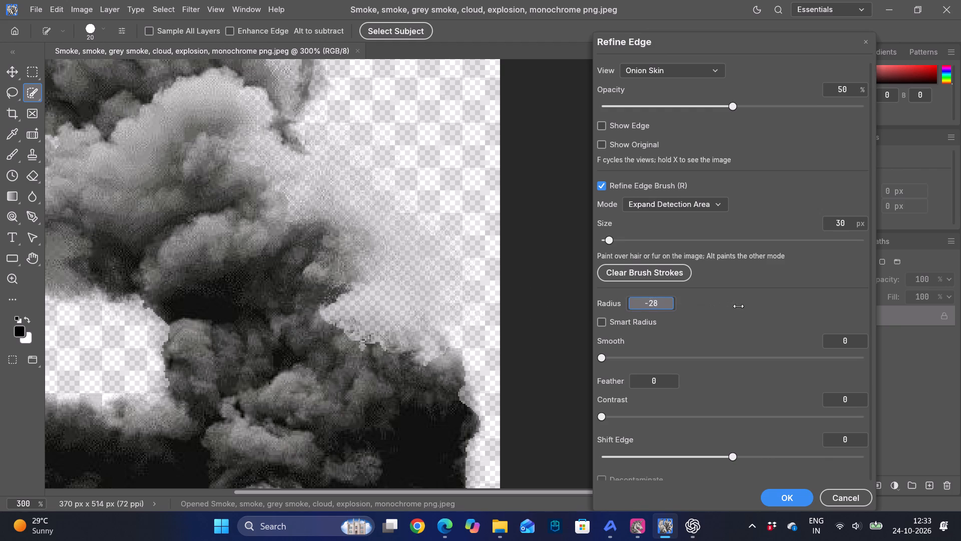
left_click_drag(738, 306, 888, 303)
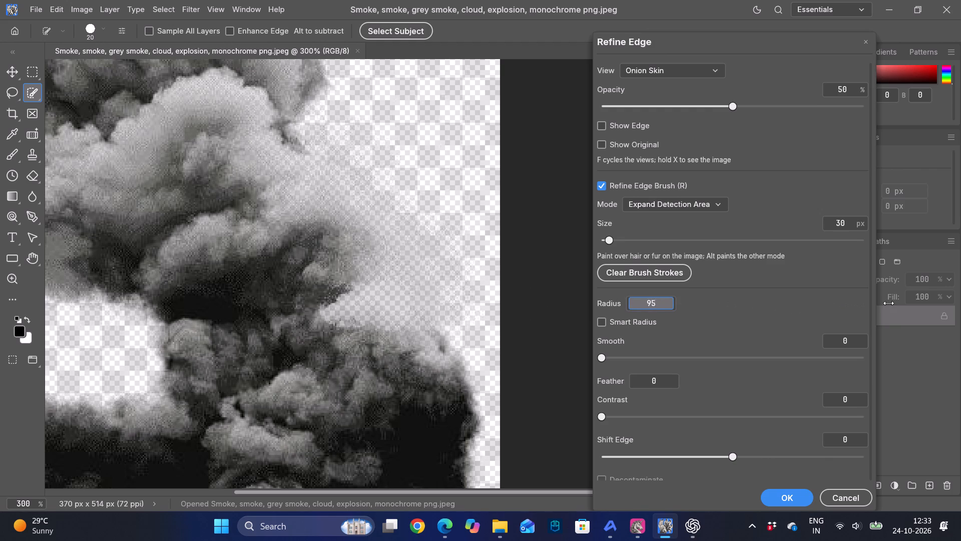
left_click_drag(888, 303, 722, 309)
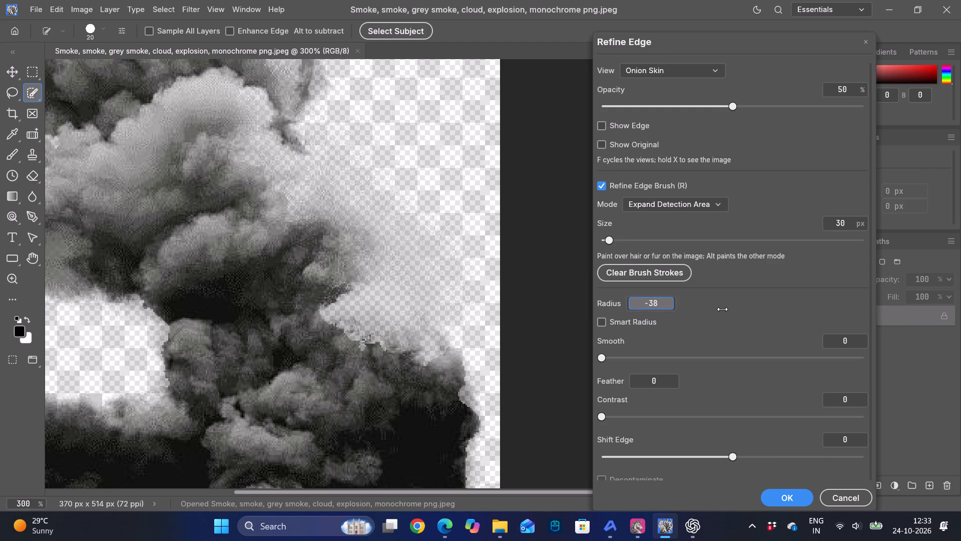
left_click_drag(722, 309, 714, 309)
double_click(655, 304)
key("BackSpace")
key("BackSpace")
key("BackSpace")
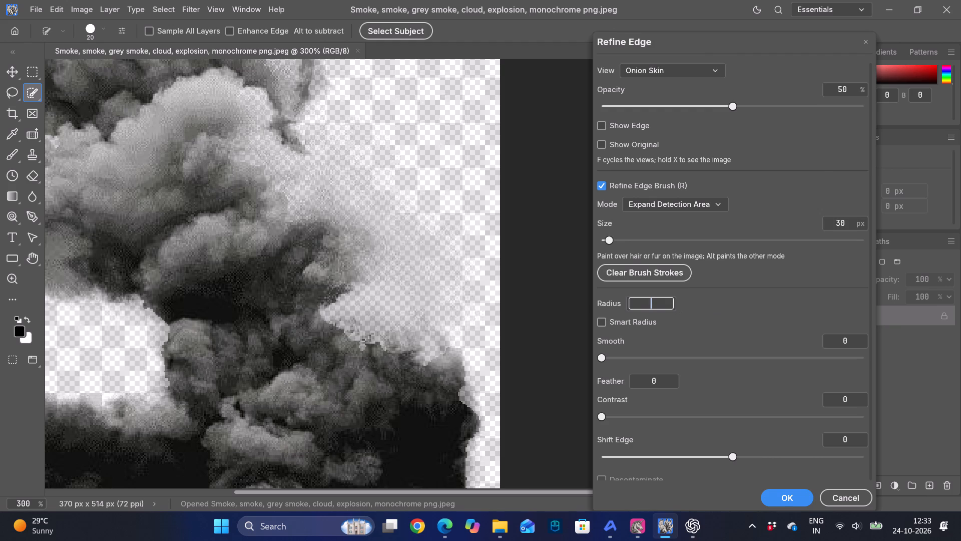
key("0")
key("Return")
Reopen Select and Mask for the smoke selection and enable the Refine Edge Brush.
scroll(414, 310, "right", 1)
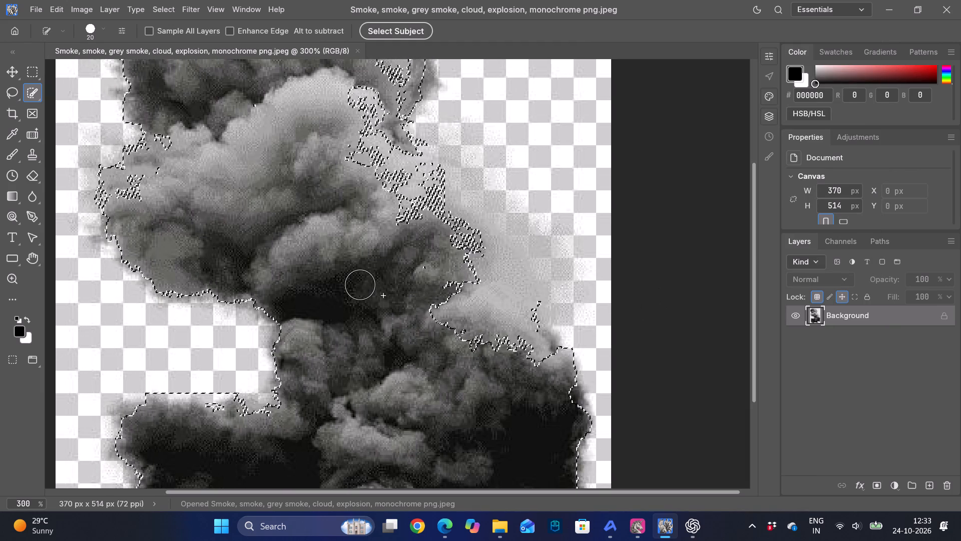
right_click(360, 285)
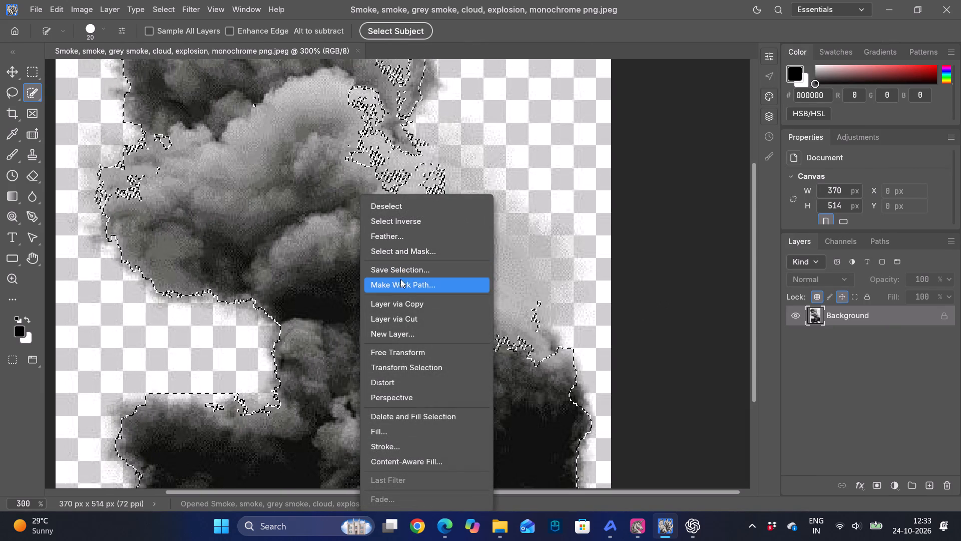
left_click(413, 248)
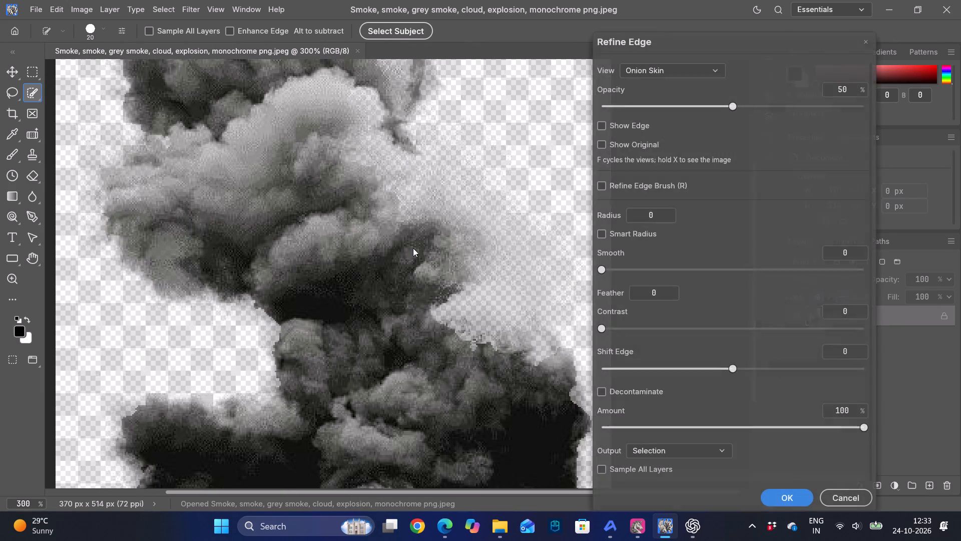
scroll(456, 284, "left", 1)
left_click(597, 191)
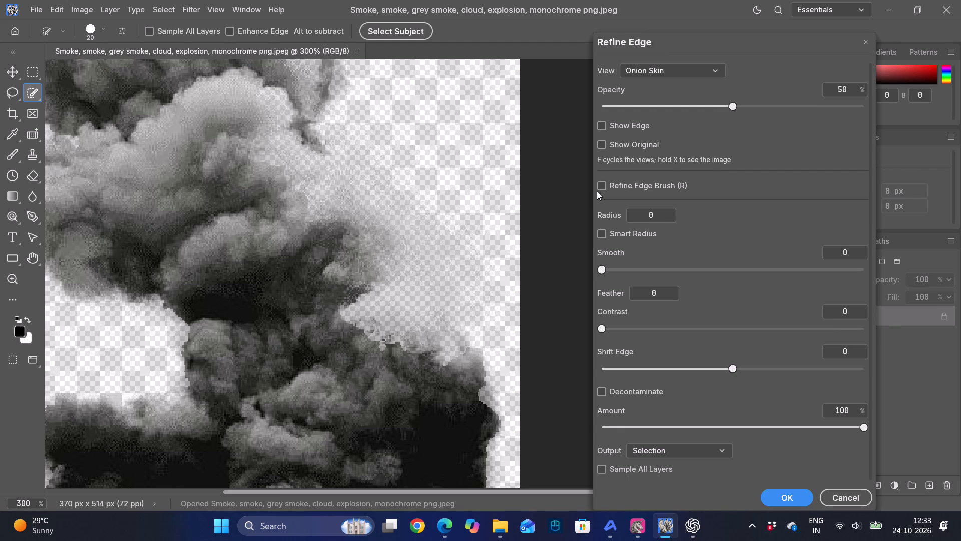
left_click(599, 191)
left_click(600, 190)
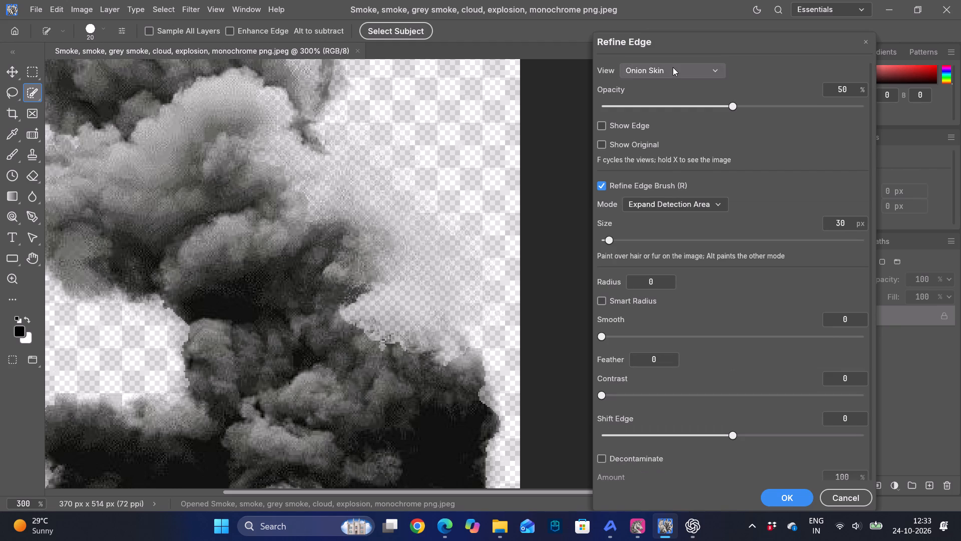
Open the choice of preview view modes for the Refine Edge session.
left_click(673, 67)
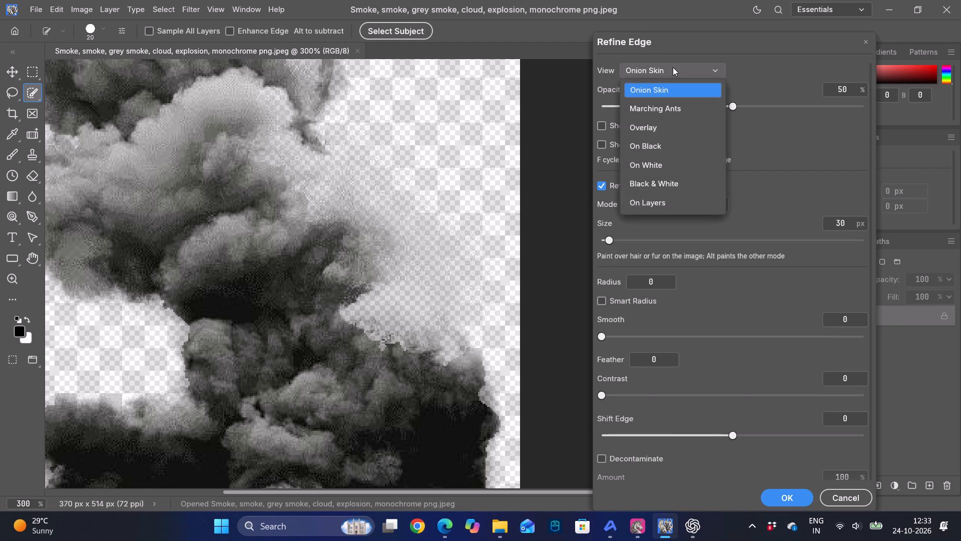
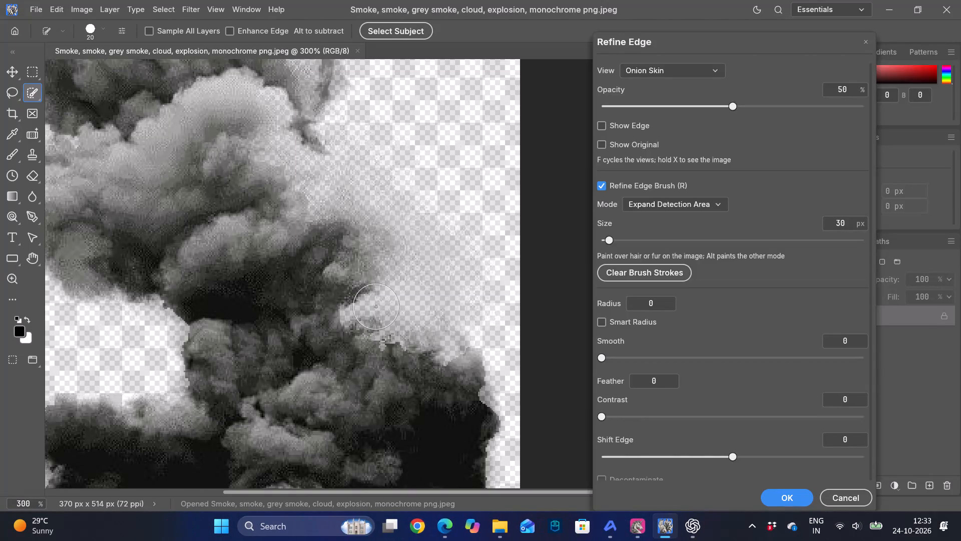
Refine the pale notch beneath the middle dark billow and the adjoining haze with 30 px Refine Edge Brush dabs in Expand Detection Area mode.
left_click(376, 307)
left_click(400, 291)
left_click(402, 313)
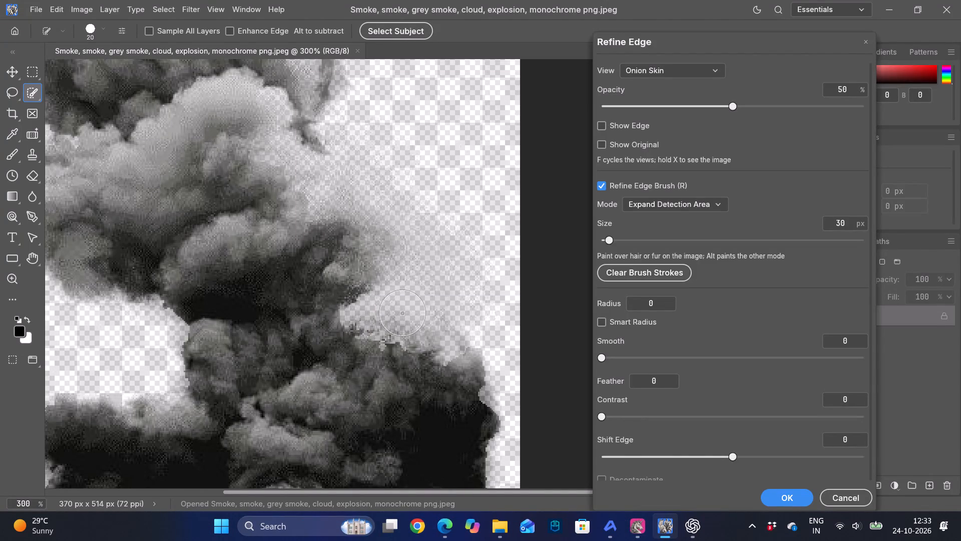
left_click(388, 302)
left_click(388, 302)
left_click(379, 313)
left_click(412, 293)
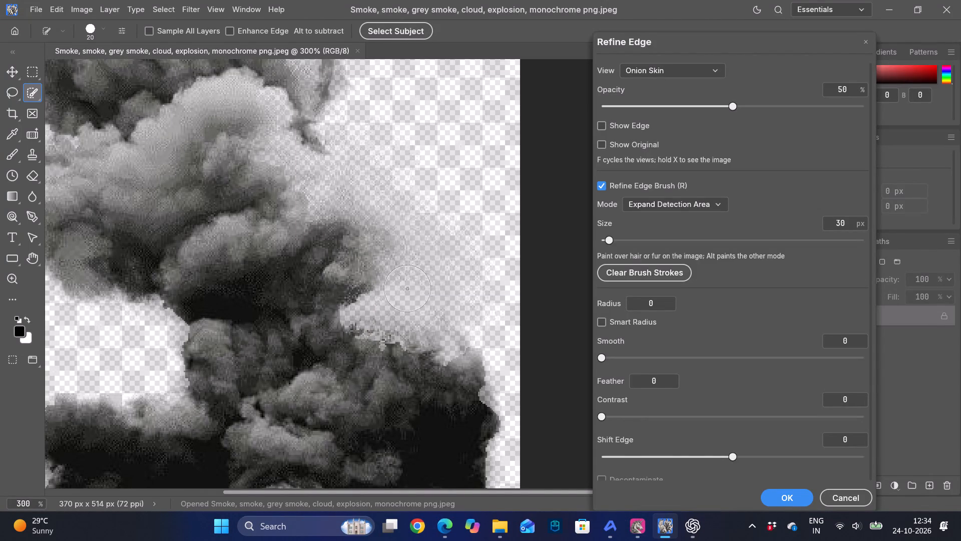
scroll(385, 257, "up", 2, "ctrl")
scroll(432, 263, "left", 1)
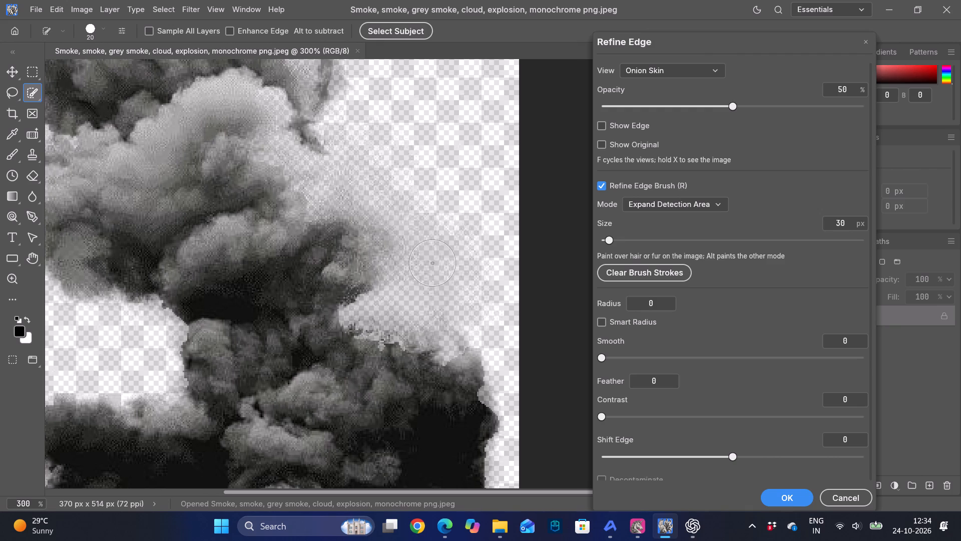
Refine the pale notch and hazy edge beside the middle dark billow with the 30 px refine brush.
key("ctrl+plus")
key("ctrl+plus")
key("ctrl+plus")
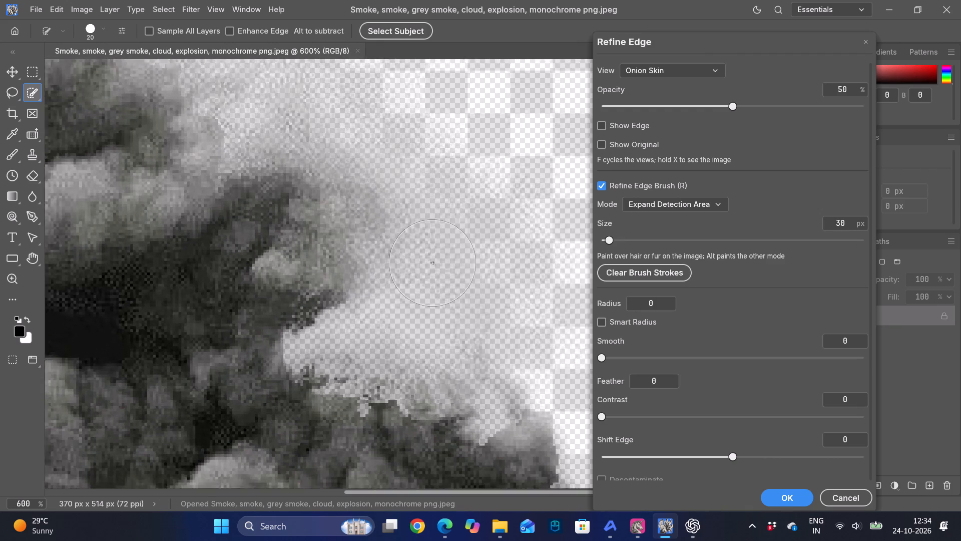
left_click(405, 306)
left_click(400, 333)
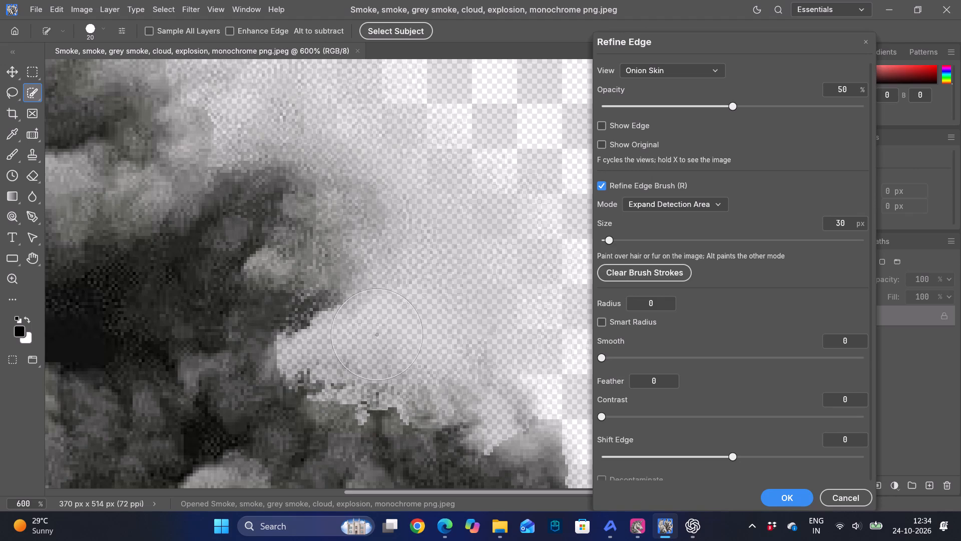
left_click(356, 337)
left_click(452, 264)
left_click(372, 221)
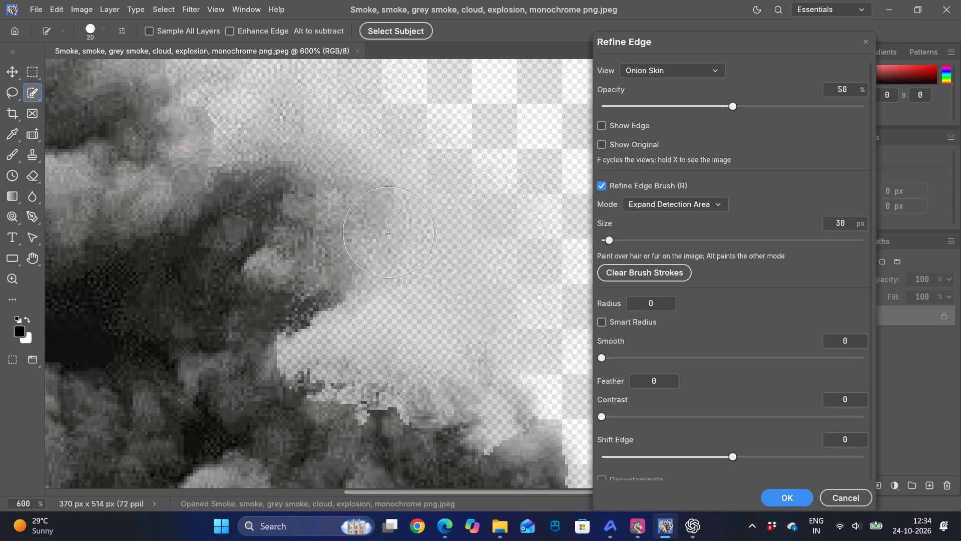
left_click(424, 257)
left_click_drag(424, 257, 400, 290)
Set the refine brush size to 1 px and paint over the pale notch beneath the middle dark billow.
left_click_drag(608, 239, 566, 243)
left_click(424, 294)
left_click_drag(364, 316, 363, 338)
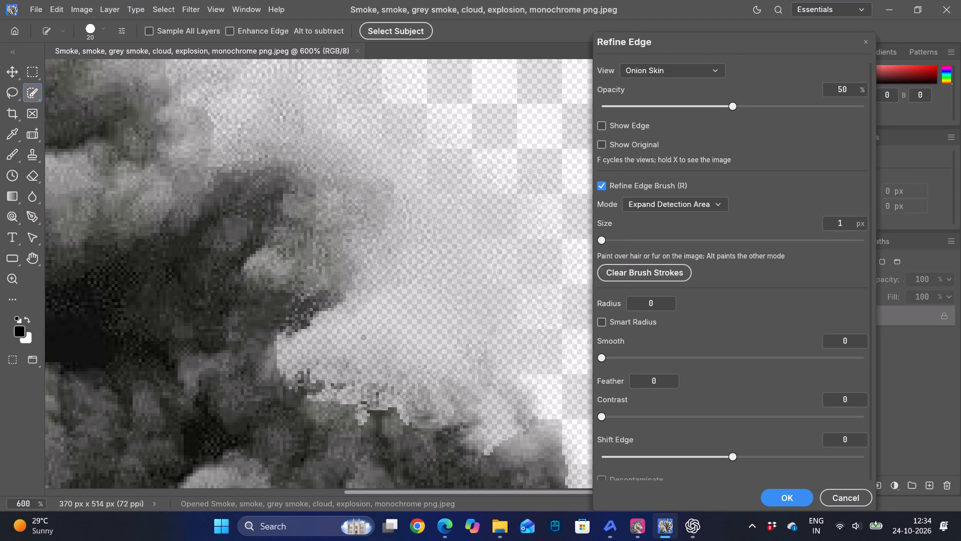
left_click_drag(363, 338, 380, 307)
left_click_drag(380, 307, 354, 321)
left_click_drag(354, 321, 331, 361)
left_click_drag(331, 361, 361, 318)
Brush a short stretch of the top dark billow's upper-left edge with the 1 px refine brush.
key("ctrl+minus")
key("ctrl+minus")
key("ctrl+minus")
key("ctrl+minus")
key("ctrl+minus")
scroll(231, 286, "right", 1)
scroll(411, 281, "up", 1, "ctrl")
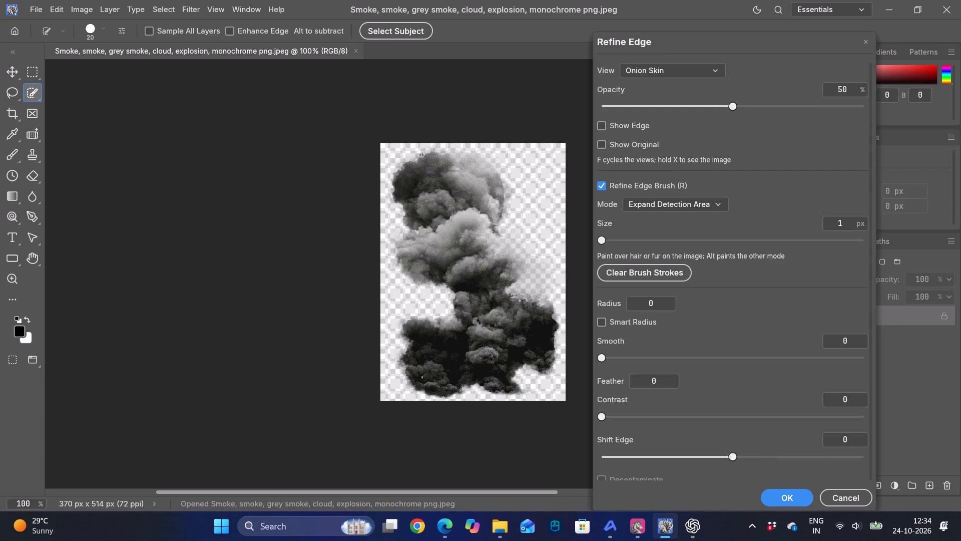
scroll(421, 155, "up", 1, "ctrl")
key("ctrl+plus")
key("ctrl+plus")
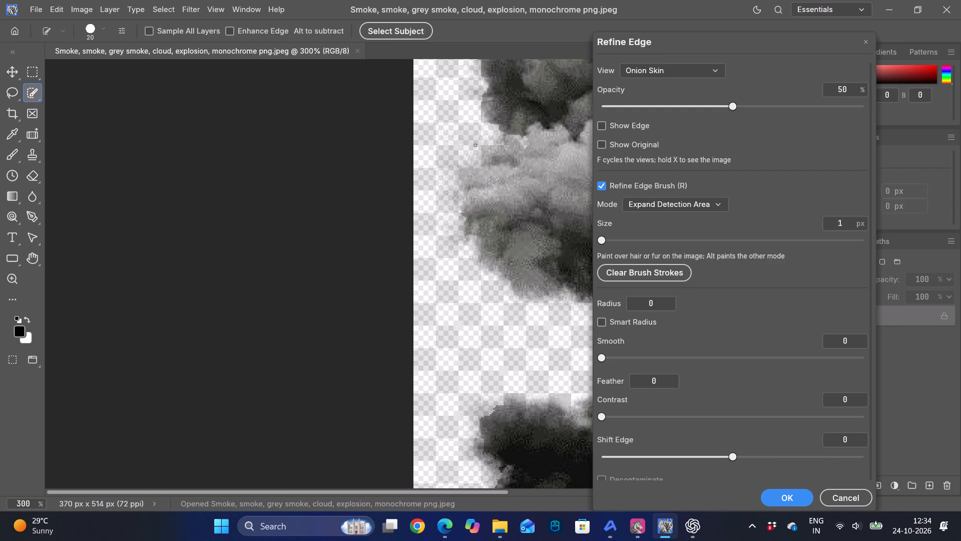
scroll(475, 145, "up", 3)
left_click_drag(422, 260, 415, 258)
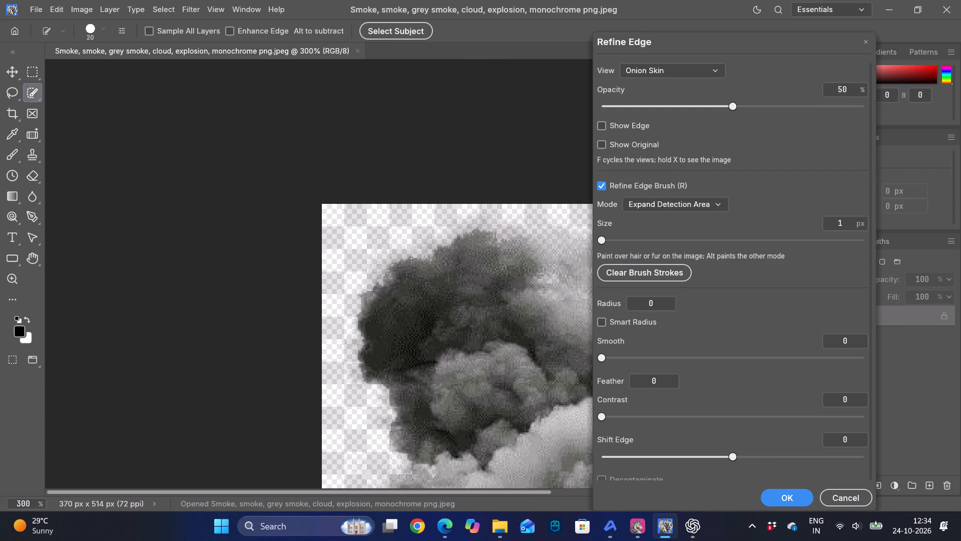
left_click_drag(415, 258, 436, 249)
Set the refine brush size to 22 px and refine the top dark billow's outline from its upper-left edge across the top.
key("ctrl+plus")
key("ctrl+plus")
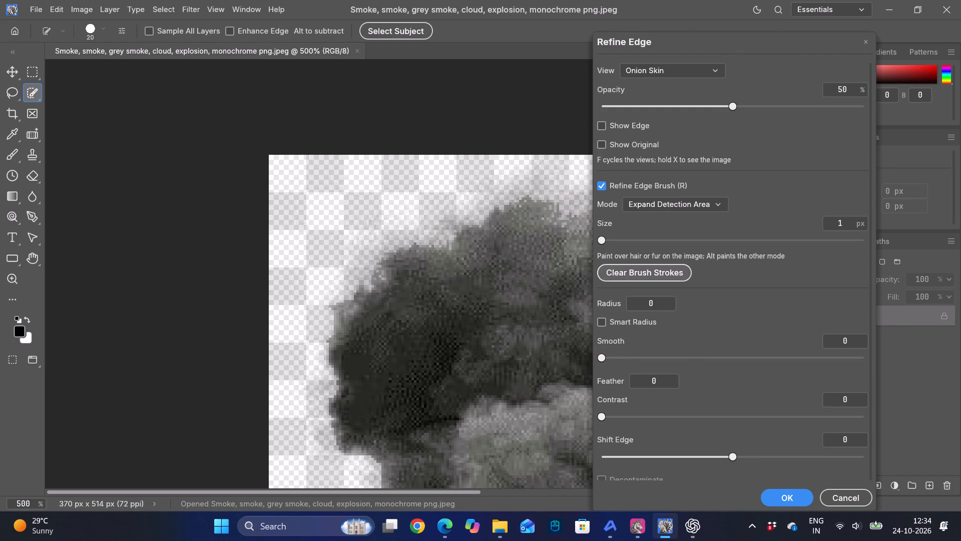
left_click_drag(598, 244, 605, 242)
left_click_drag(605, 242, 607, 242)
left_click(453, 236)
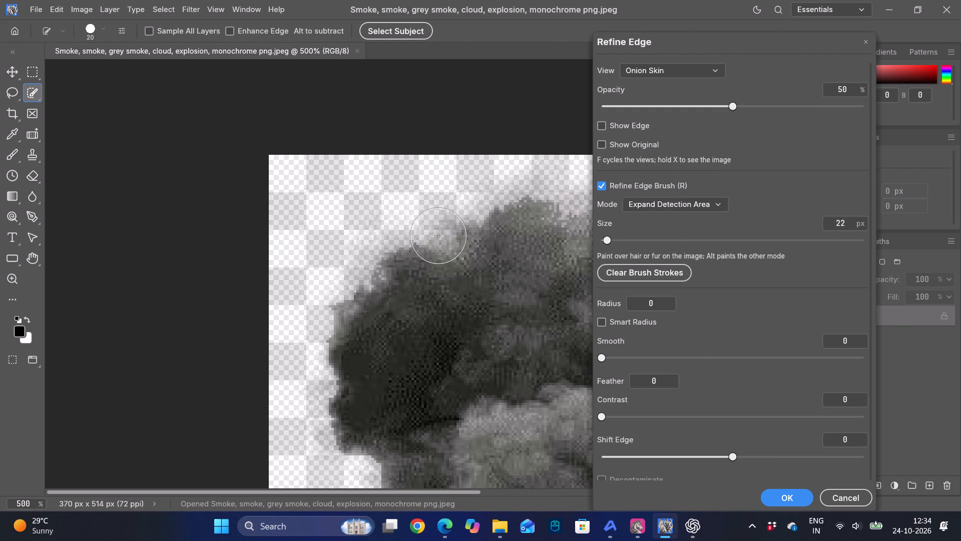
left_click(438, 236)
left_click_drag(422, 242, 463, 214)
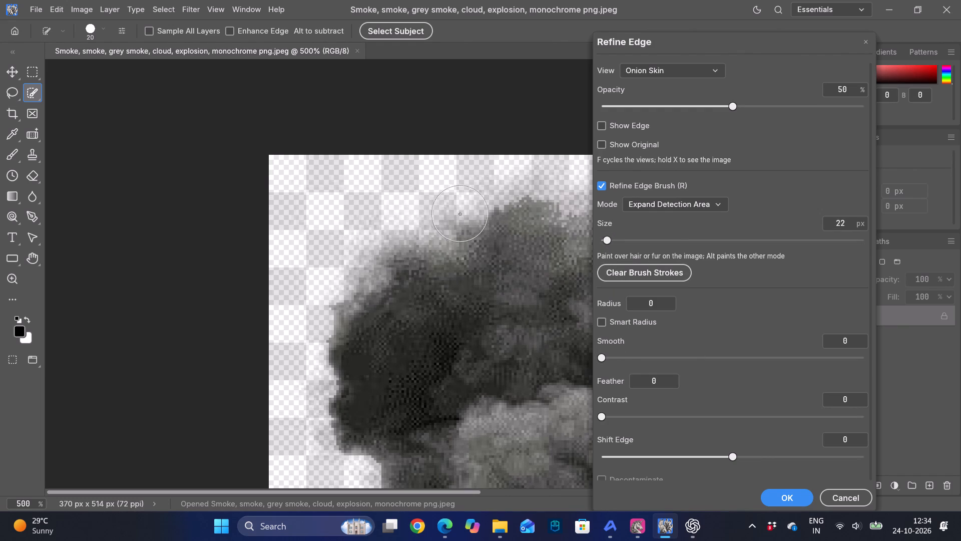
left_click_drag(463, 214, 509, 203)
scroll(451, 248, "left", 3)
left_click_drag(353, 221, 507, 228)
Refine the pale haze and grey strip along the right side of the top billow with the 22 px brush.
scroll(507, 228, "left", 1)
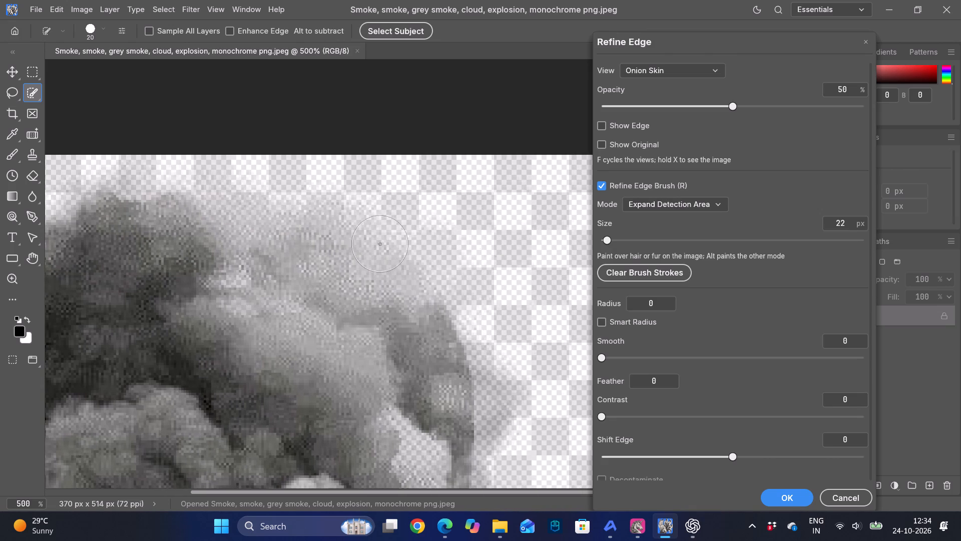
left_click_drag(300, 264, 389, 376)
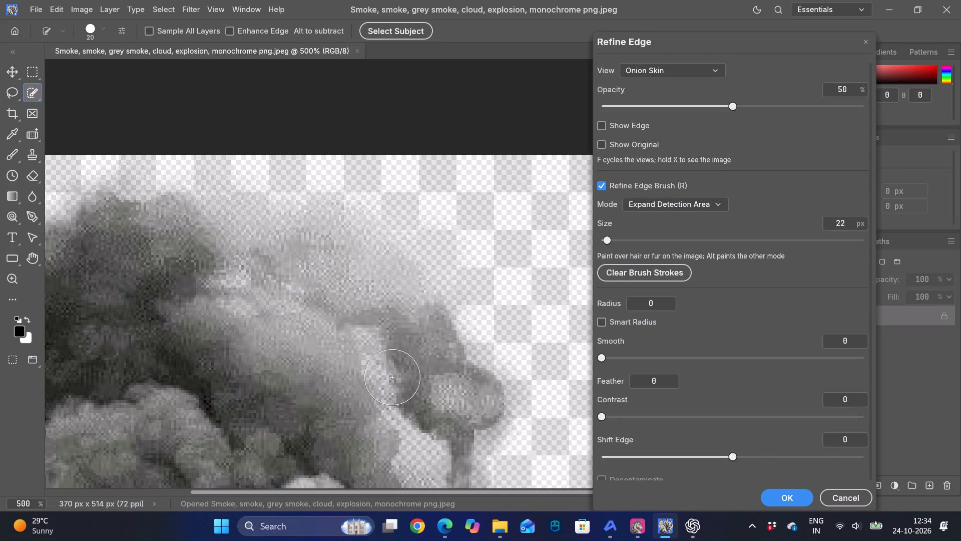
left_click_drag(389, 376, 389, 411)
scroll(389, 411, "down", 1)
scroll(389, 411, "left", 1)
scroll(389, 411, "down", 1)
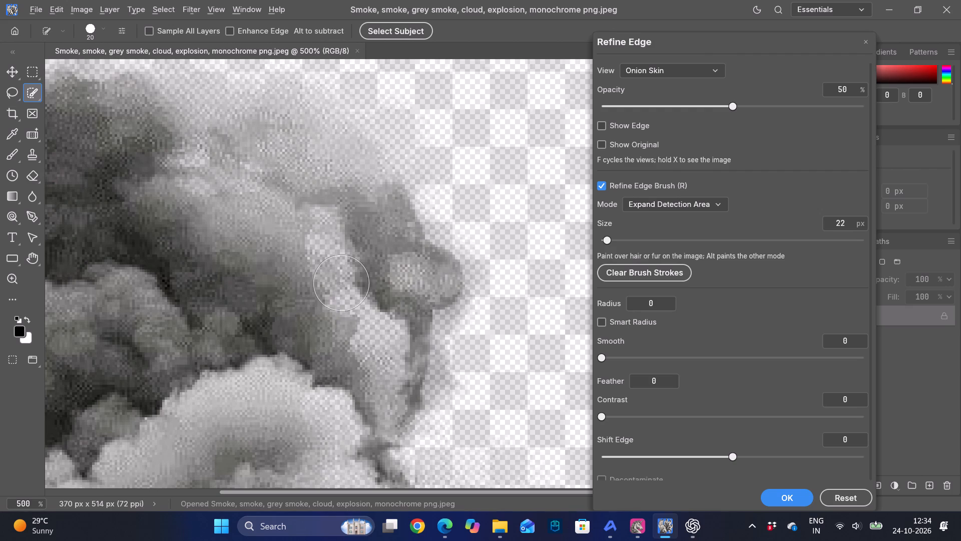
left_click_drag(341, 283, 356, 318, "alt")
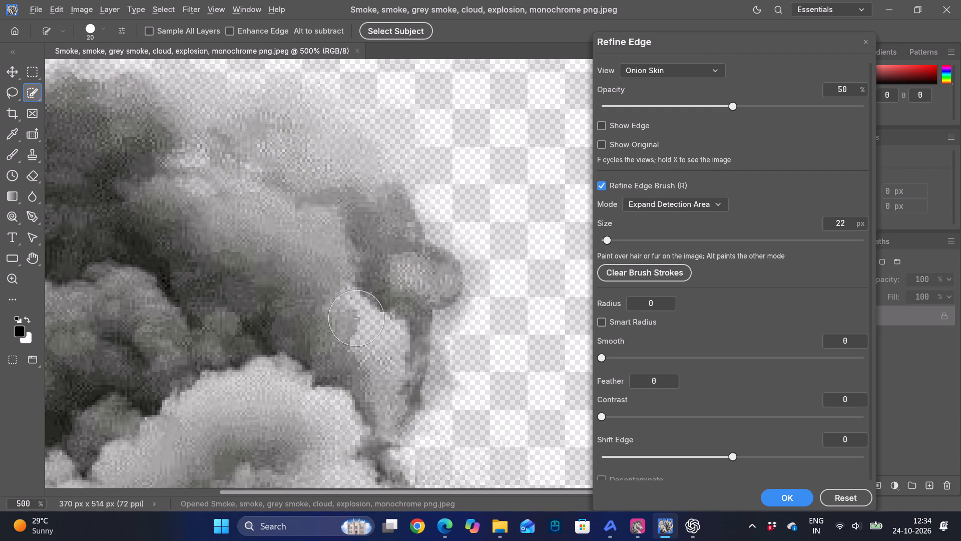
left_click_drag(356, 318, 183, 196, "alt")
Refine the right outline of the lower black smoke mass down to its bottom corner with the 22 px brush.
scroll(375, 223, "right", 2)
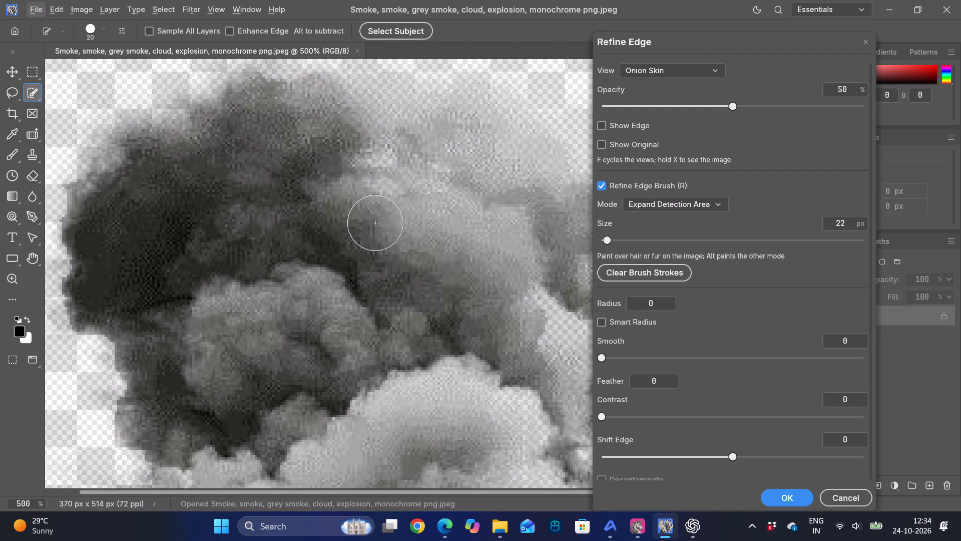
scroll(375, 223, "right", 1)
scroll(301, 385, "down", 3)
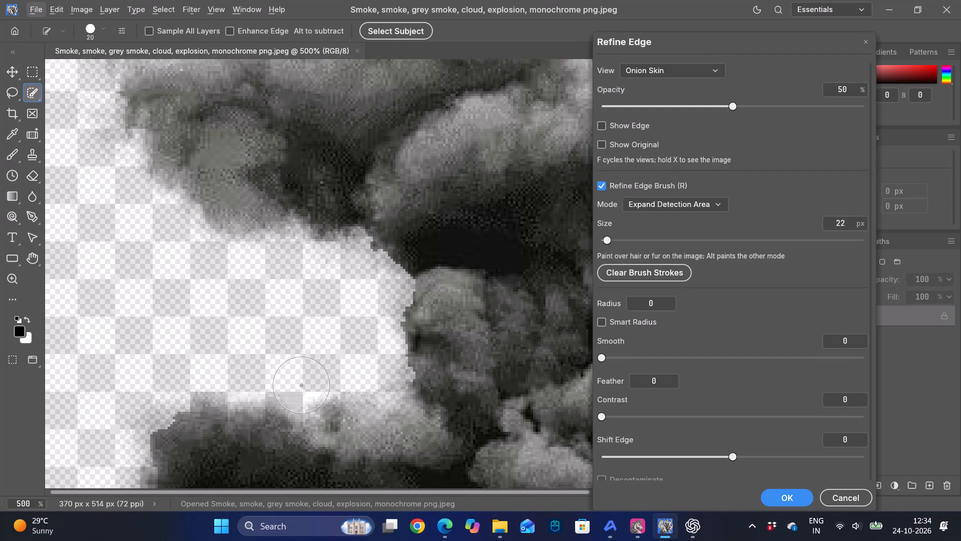
scroll(301, 385, "left", 1)
scroll(301, 385, "down", 5)
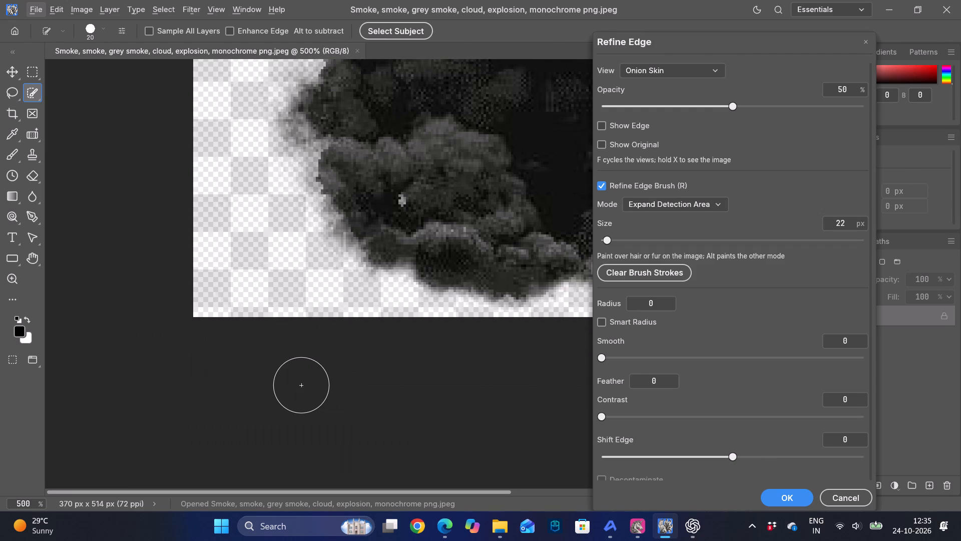
scroll(301, 385, "left", 5)
scroll(370, 320, "up", 1)
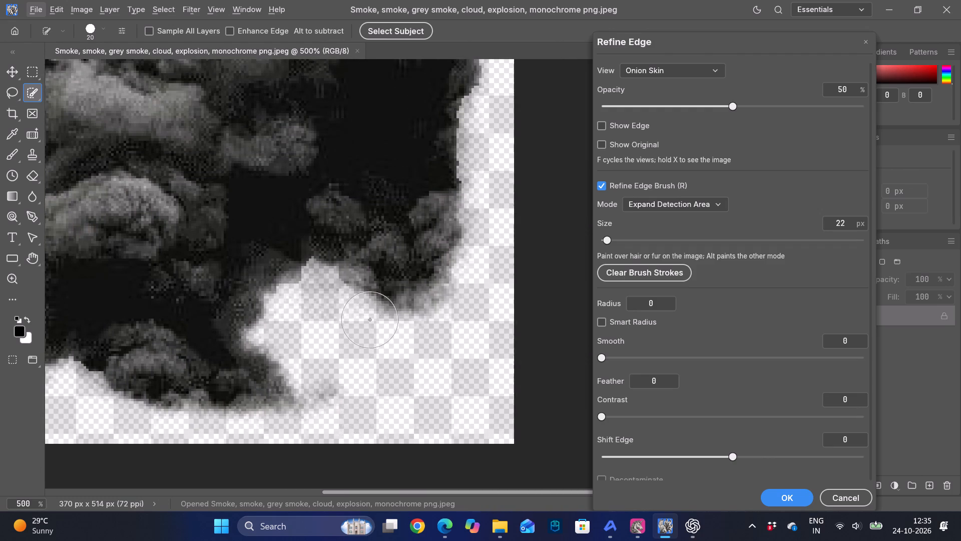
scroll(370, 320, "up", 3)
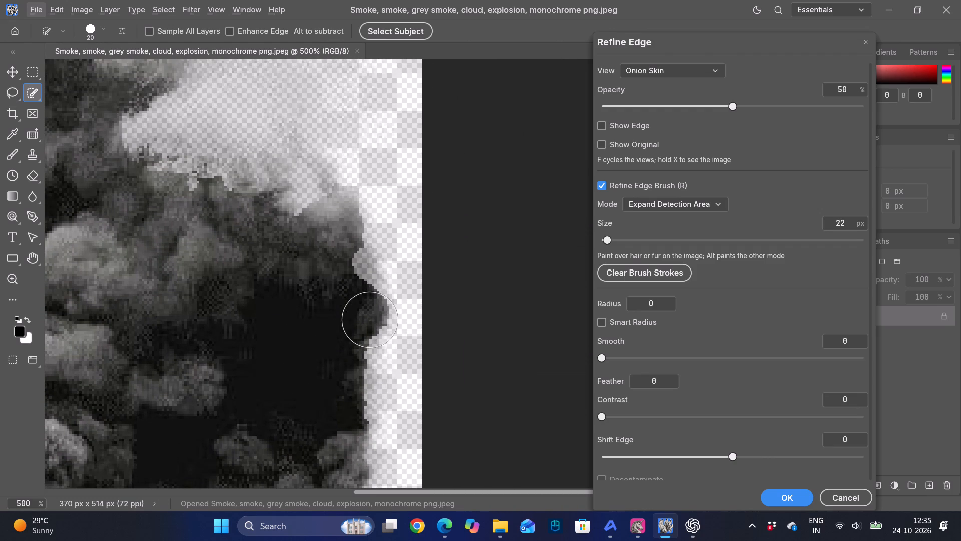
left_click(358, 271)
scroll(348, 355, "down", 1)
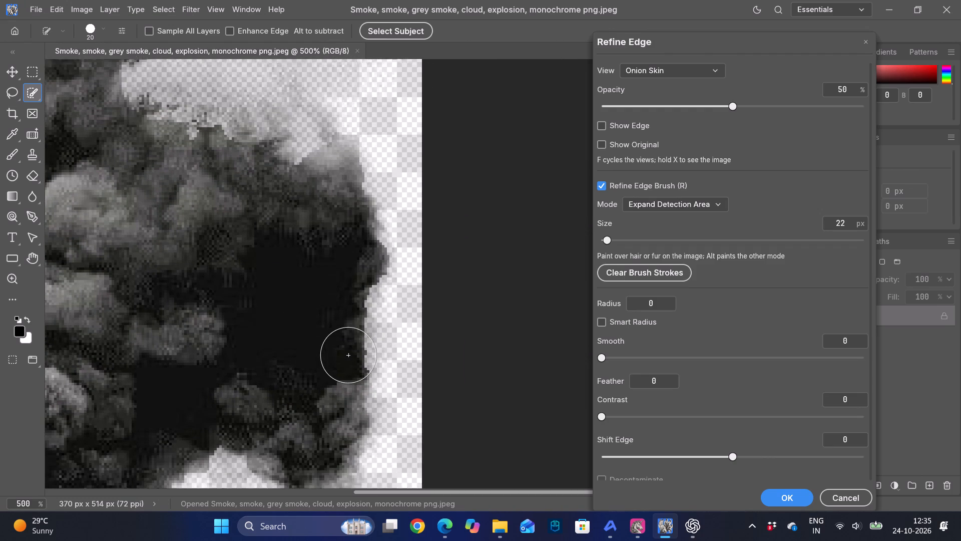
scroll(348, 355, "down", 1)
left_click_drag(363, 296, 364, 385)
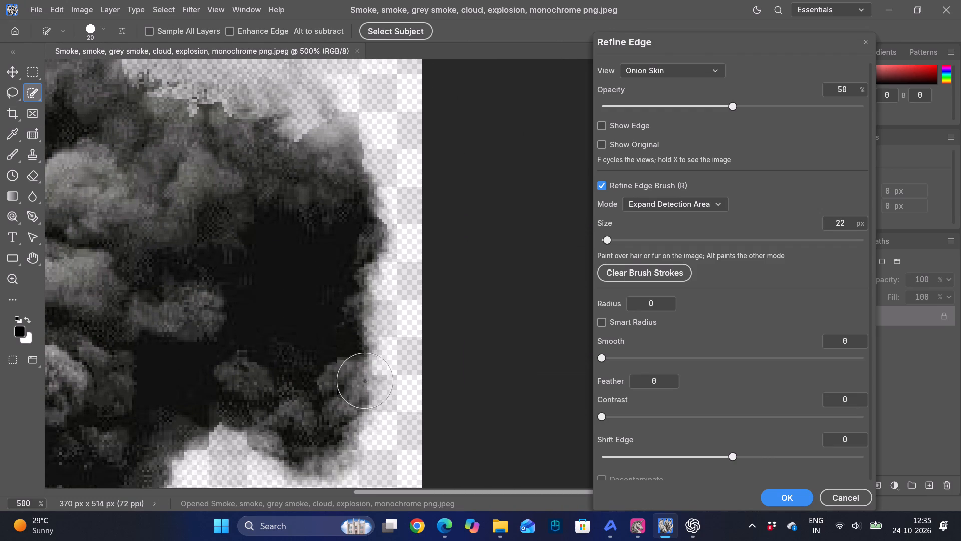
left_click_drag(364, 385, 325, 462)
Refine the jagged ledge and pale notch between the middle and lower dark billows with the 22 px brush.
scroll(223, 258, "right", 1)
scroll(223, 258, "up", 2)
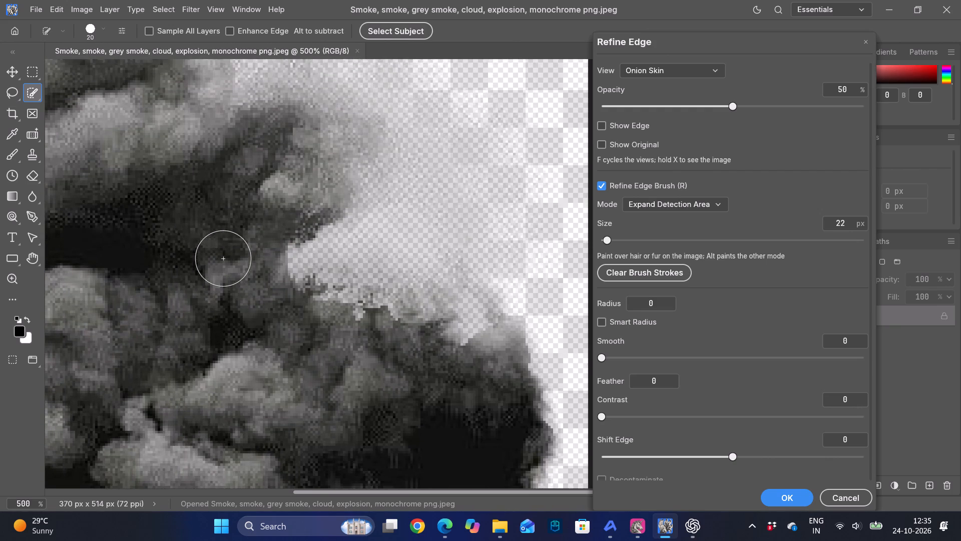
left_click_drag(498, 350, 375, 306)
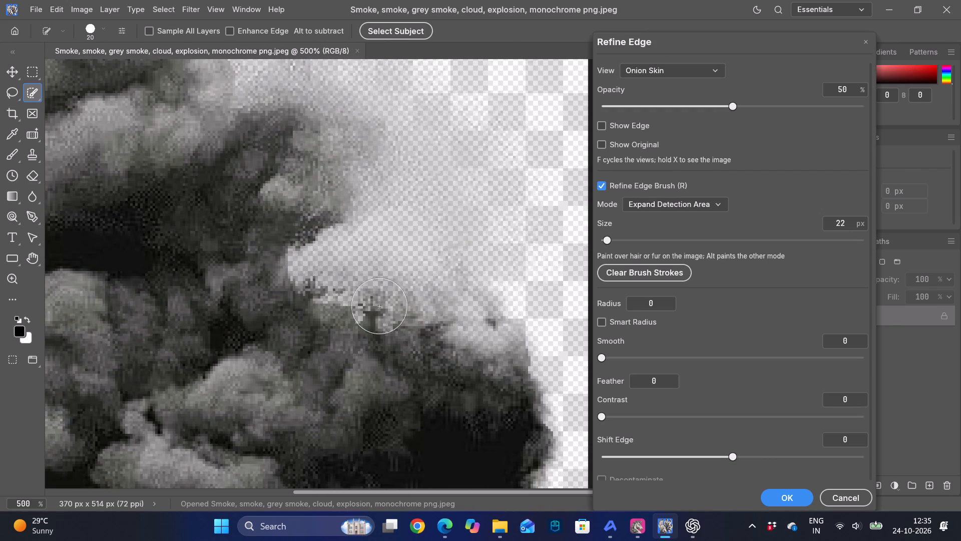
left_click_drag(375, 306, 321, 293)
left_click_drag(320, 279, 386, 251)
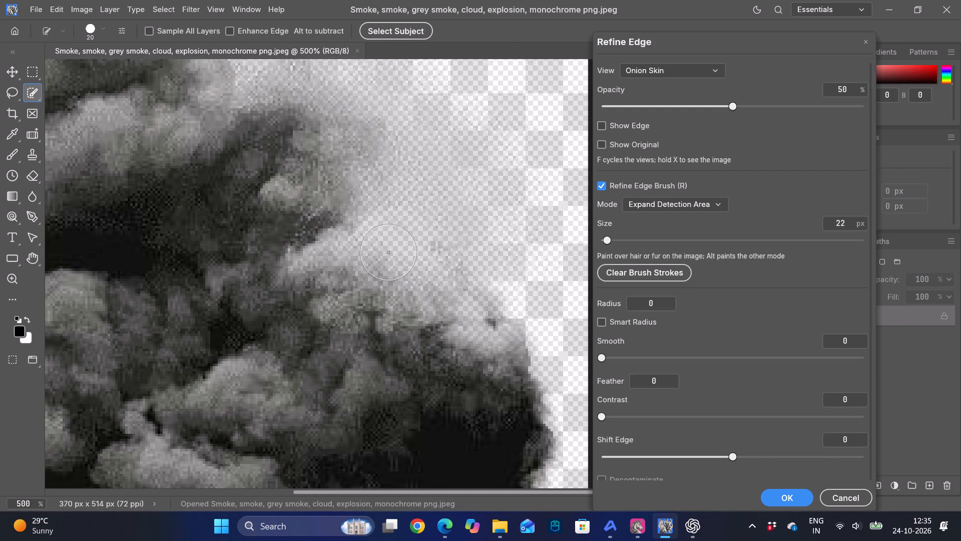
left_click_drag(386, 251, 437, 309)
Refine the smoke's right outline from the middle billow's hazy edge up around the top billow's rounded bulge.
scroll(437, 309, "up", 1)
left_click_drag(413, 393, 289, 242)
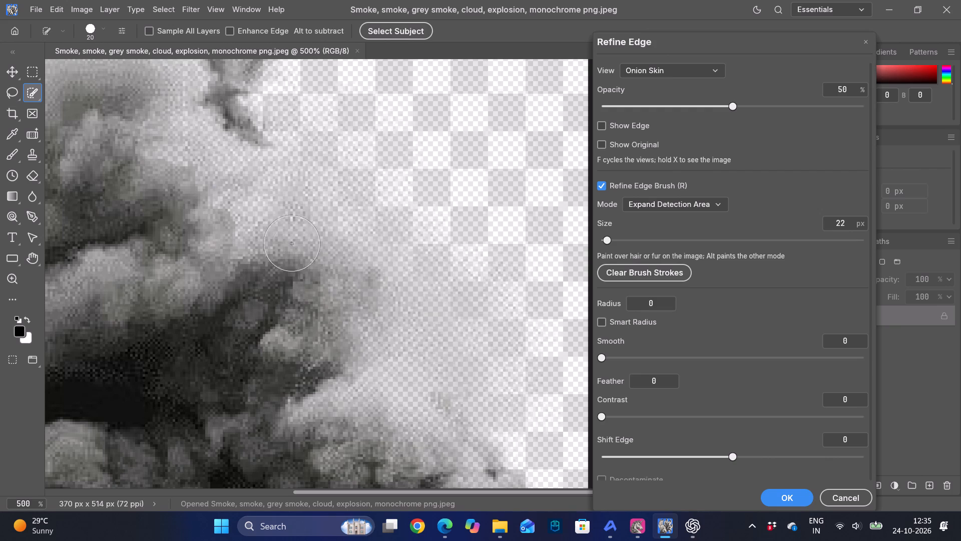
left_click_drag(289, 242, 245, 222)
scroll(245, 222, "right", 1)
scroll(245, 222, "up", 1)
left_click_drag(358, 277, 413, 103)
scroll(436, 226, "up", 1)
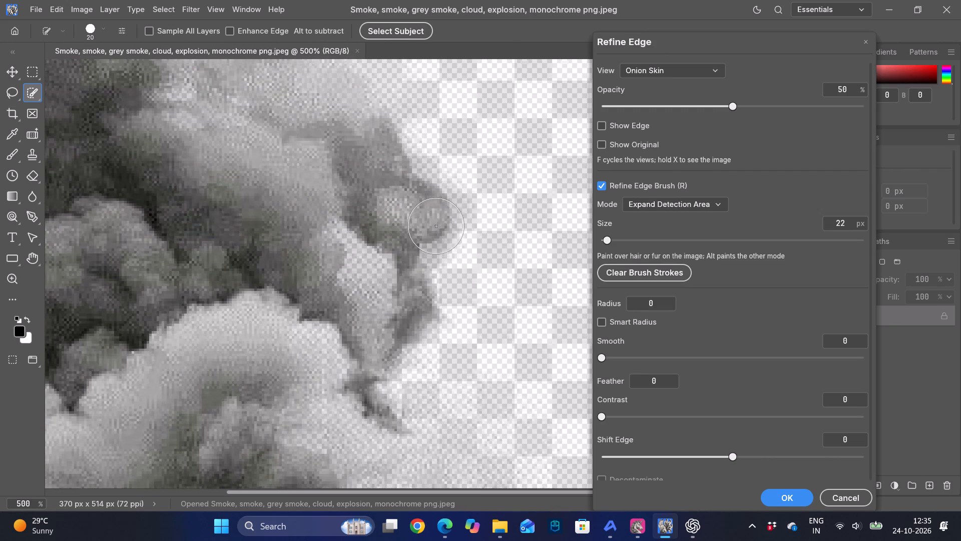
left_click_drag(423, 247, 413, 178)
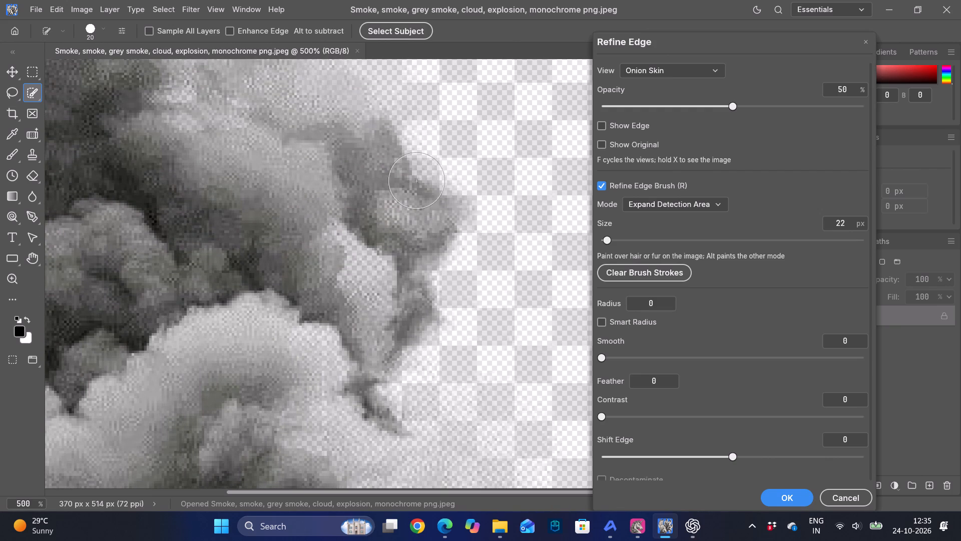
left_click_drag(413, 178, 340, 85)
Apply the Refine Edge result to the smoke selection.
scroll(385, 201, "up", 4)
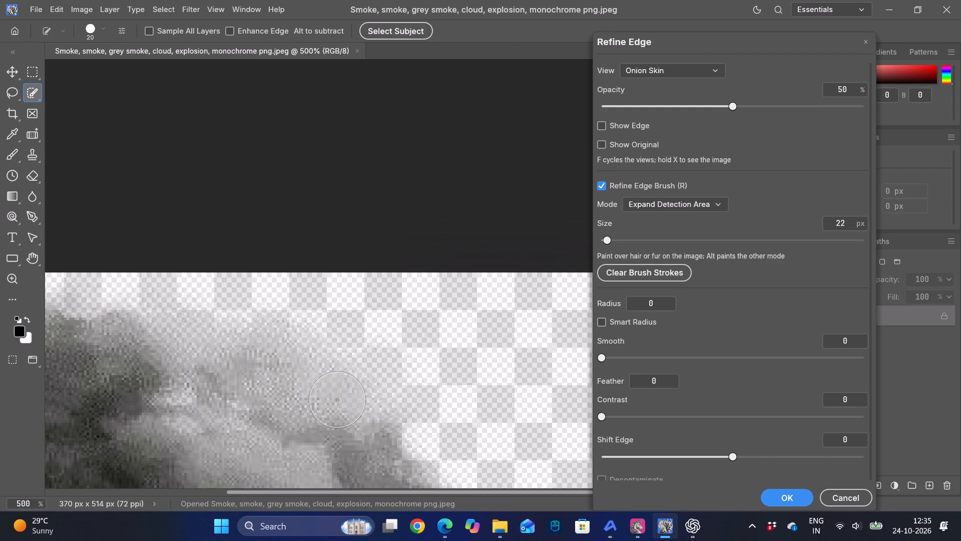
scroll(372, 410, "down", 1)
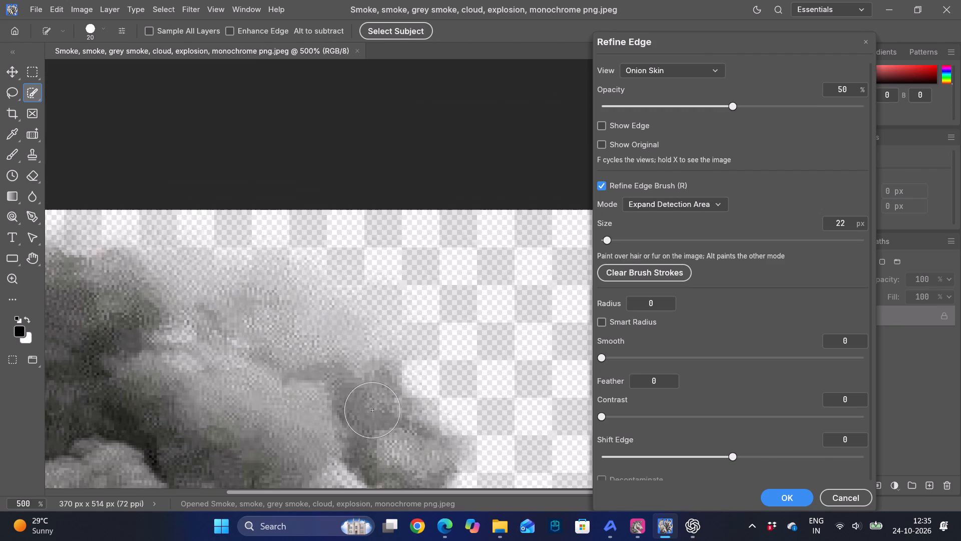
left_click(797, 501)
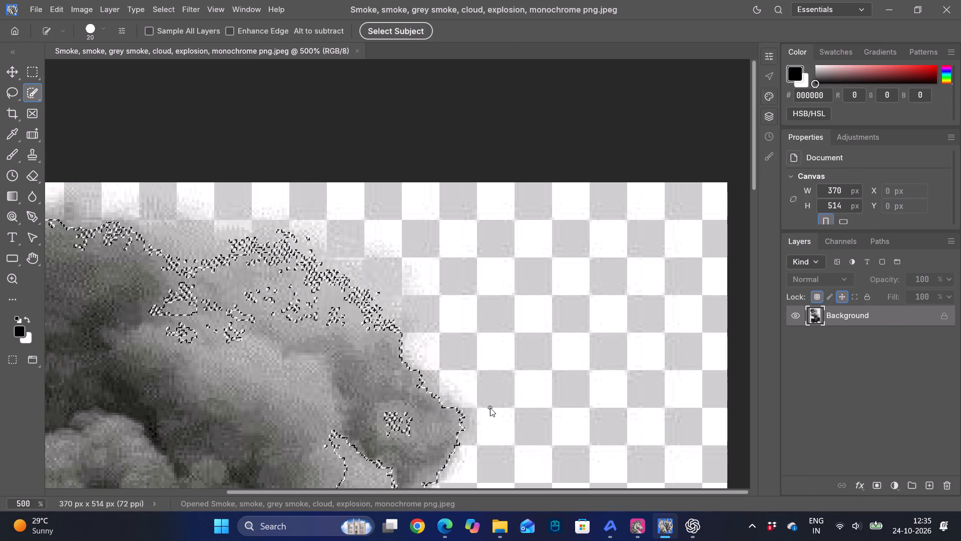
Add the small unselected speck between the top and middle billows to the smoke selection with the 20 px brush.
key("ctrl+minus")
key("ctrl+minus")
key("ctrl+minus")
key("ctrl+minus")
scroll(392, 363, "down", 1)
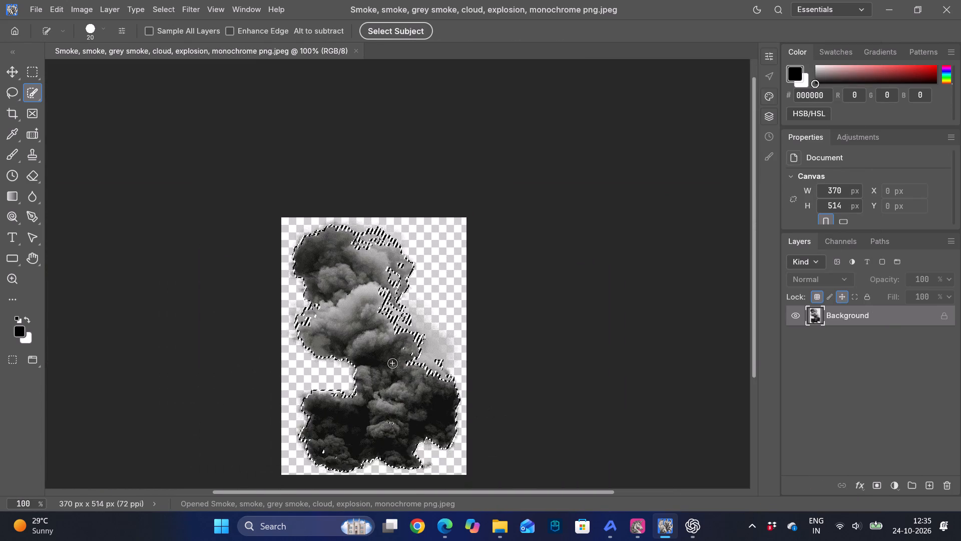
scroll(392, 363, "down", 1)
scroll(392, 363, "up", 1)
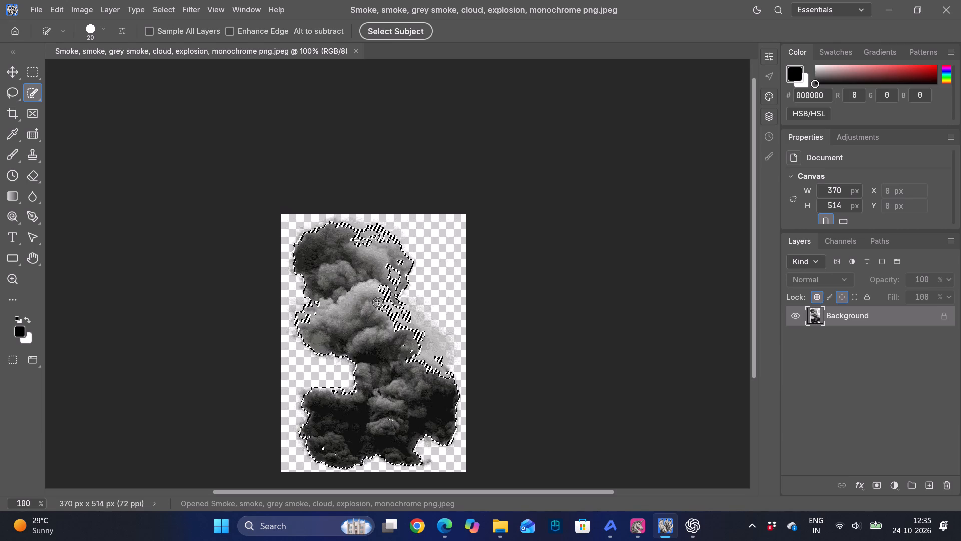
scroll(405, 286, "up", 3, "ctrl")
scroll(478, 313, "left", 1)
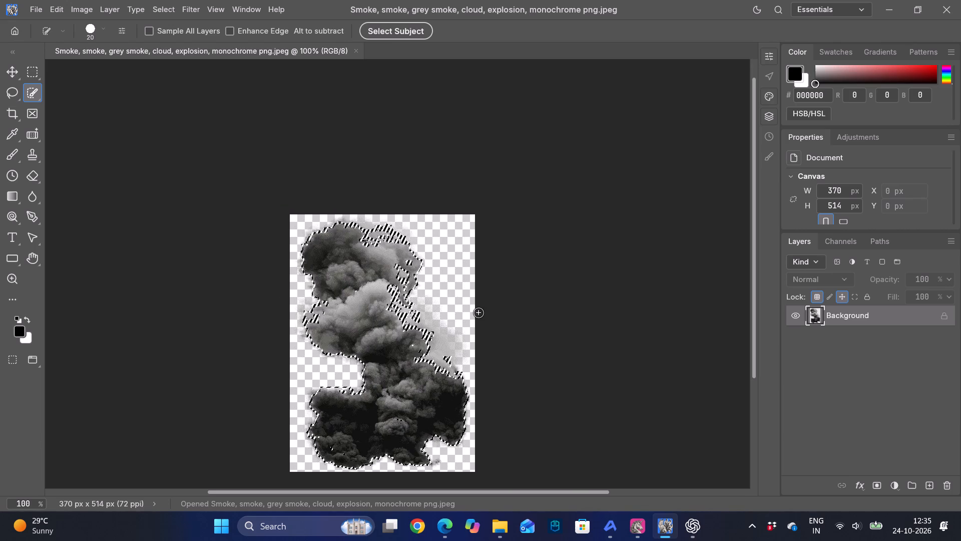
key("ctrl+plus")
key("ctrl+plus")
key("ctrl+plus")
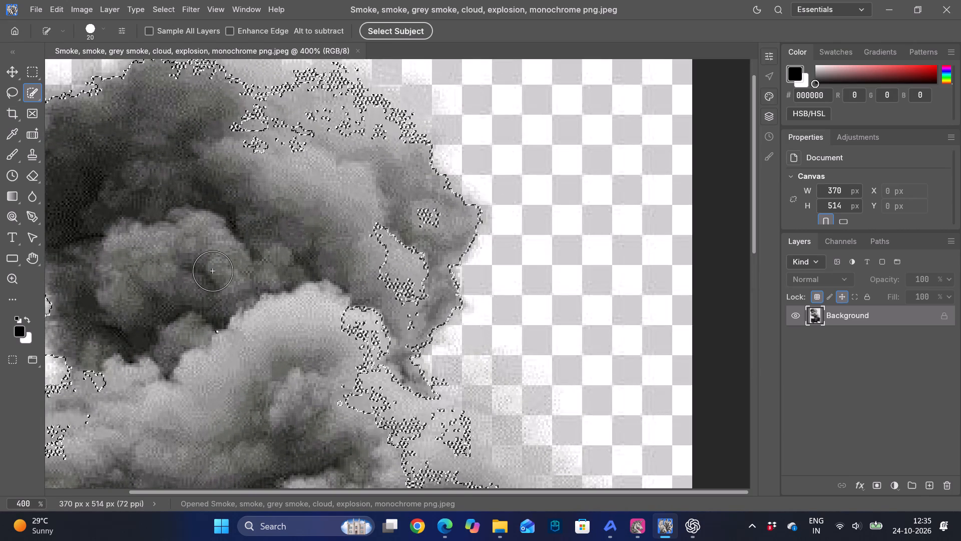
left_click(218, 329)
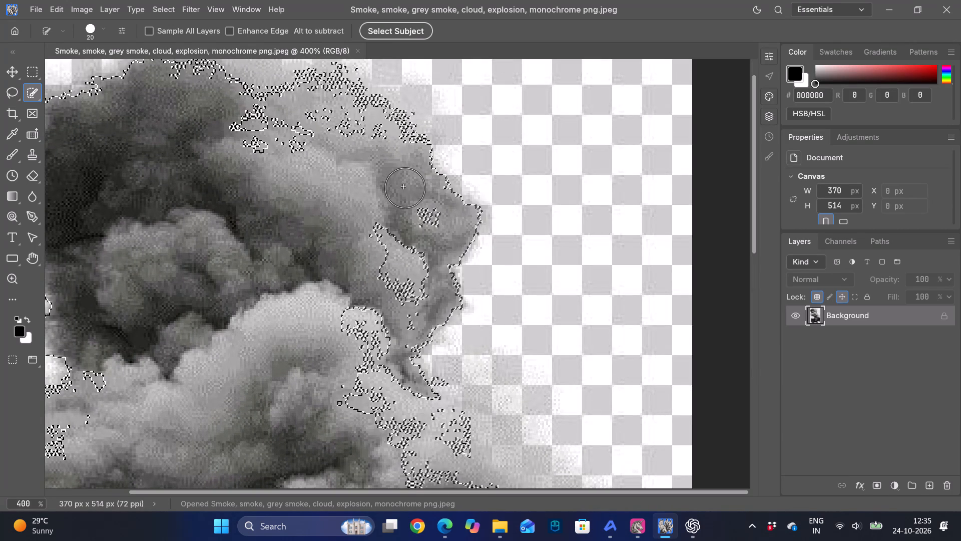
Add the unselected hole and pale patch inside the top billow's right bulge to the smoke selection, keeping the outer outline intact.
left_click(430, 215)
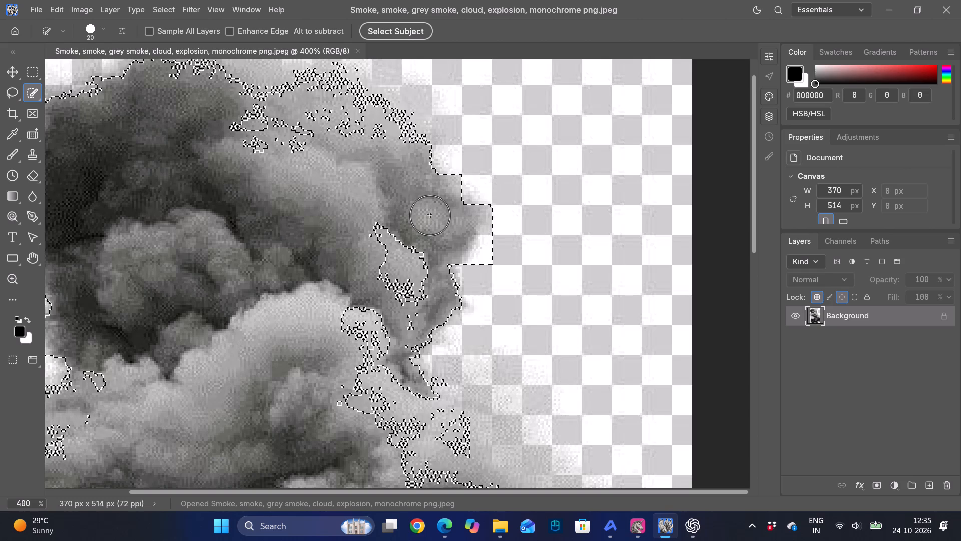
key("ctrl+z")
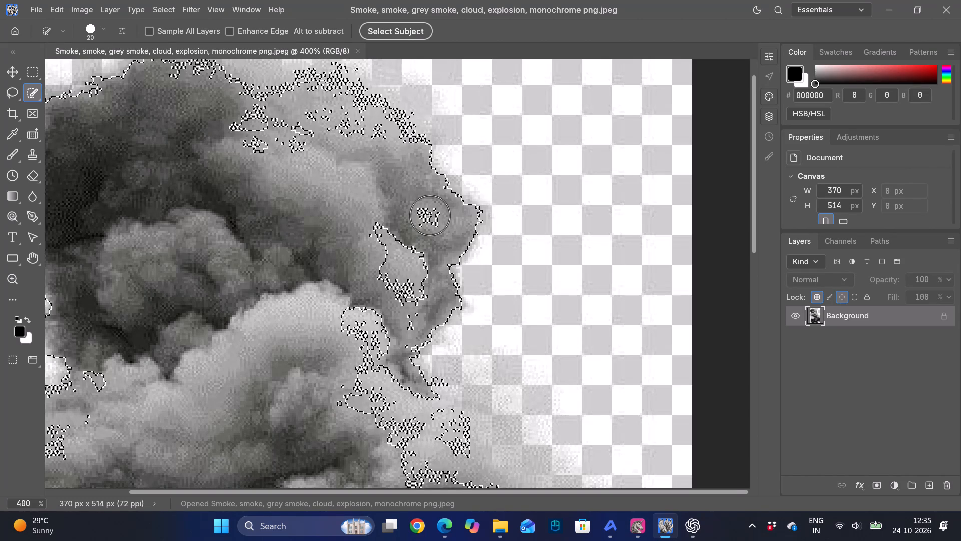
key("ctrl+plus")
key("ctrl+plus")
left_click(430, 194)
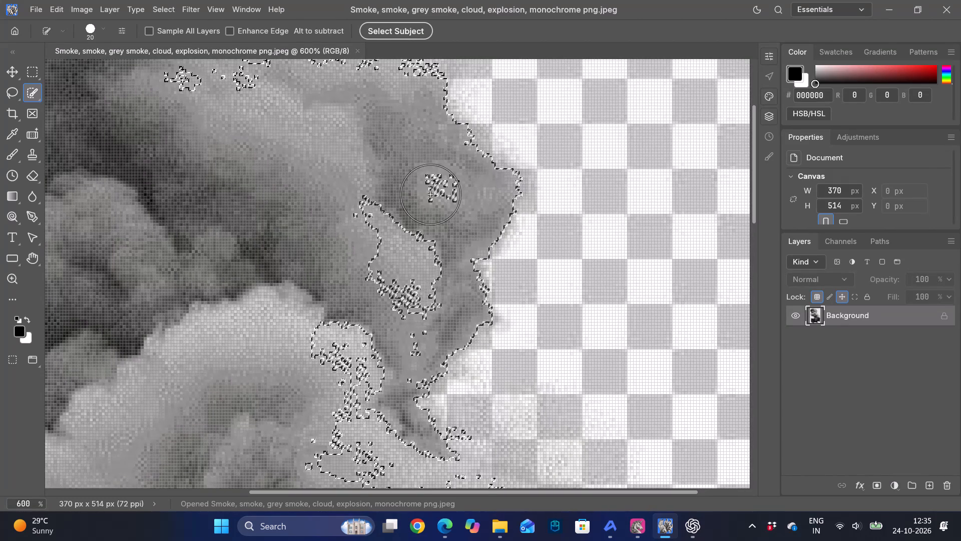
left_click(371, 234)
left_click_drag(369, 213, 409, 279)
Add the unselected patch on the middle billow's upper right shoulder, undoing any stroke that spills onto the checkered background.
scroll(355, 327, "down", 1)
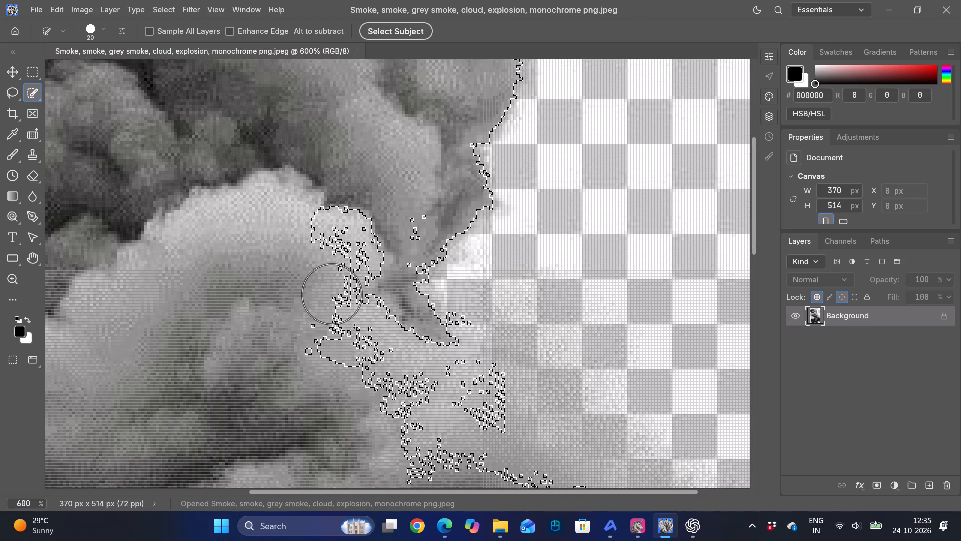
left_click(337, 220)
left_click_drag(337, 220, 391, 218)
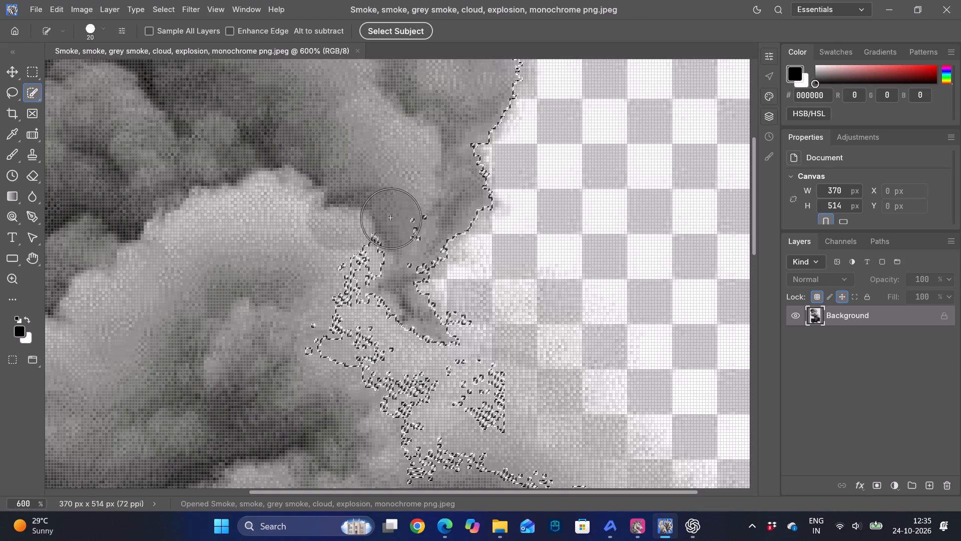
left_click_drag(391, 218, 394, 220)
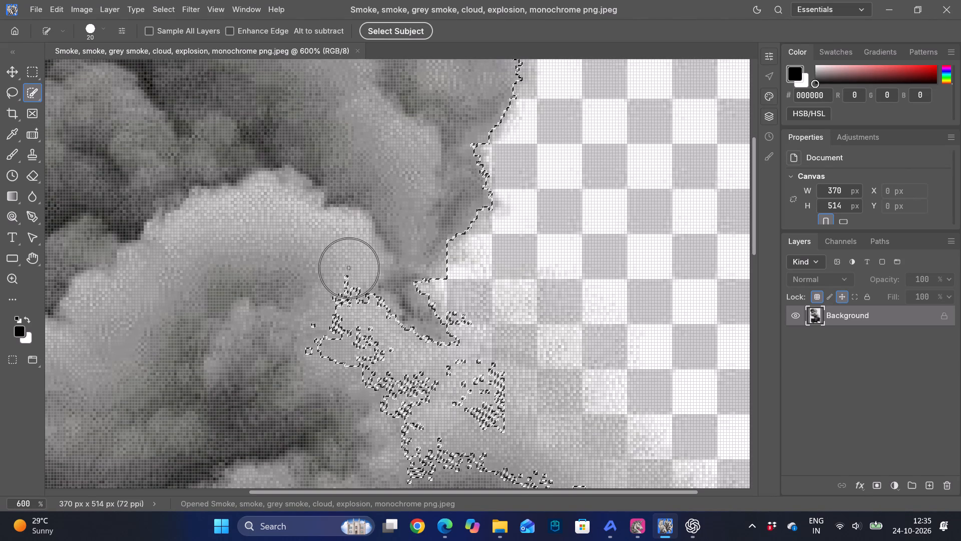
key("ctrl+z")
left_click(349, 268)
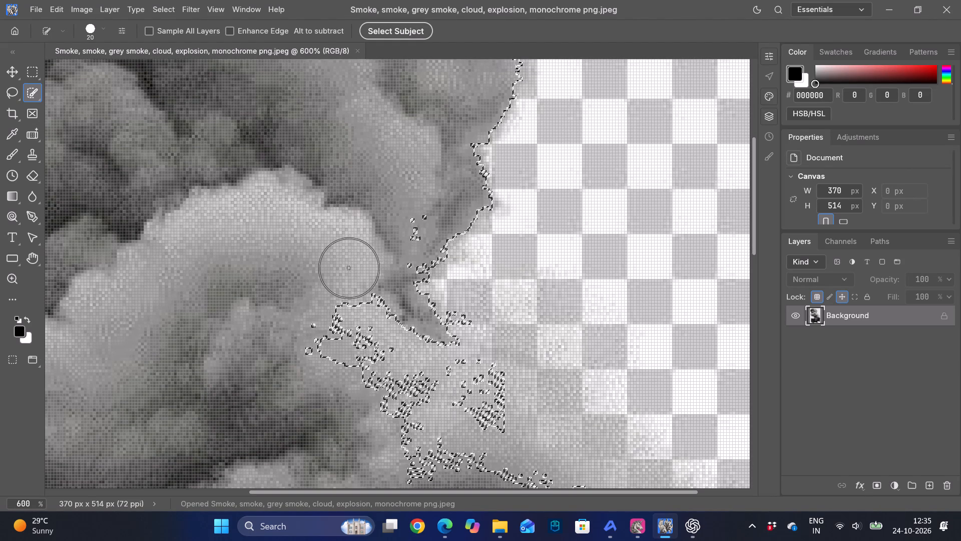
Add the ragged unselected patches on the middle billow's right side, below its shoulder, to the smoke selection.
left_click(319, 370)
left_click(317, 359)
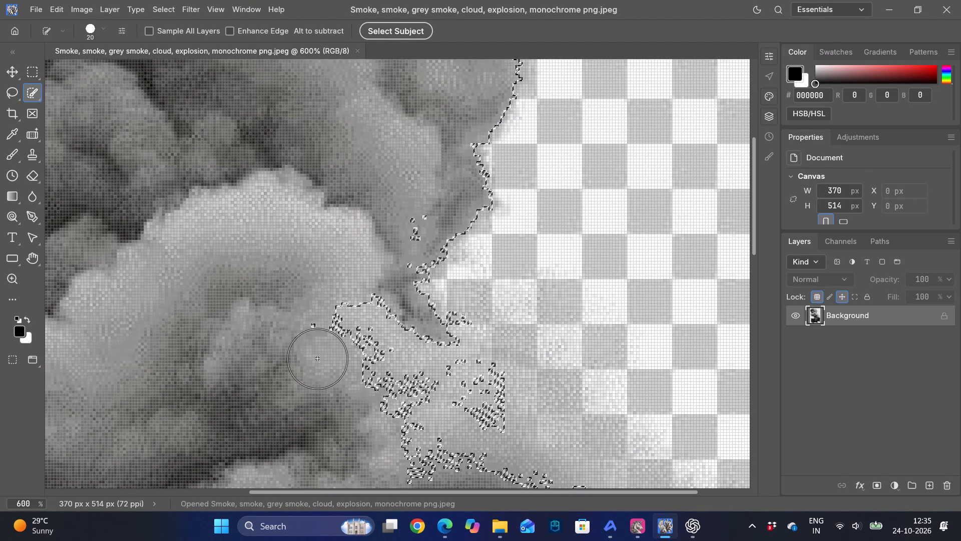
left_click(328, 331)
left_click(331, 326)
double_click(343, 323)
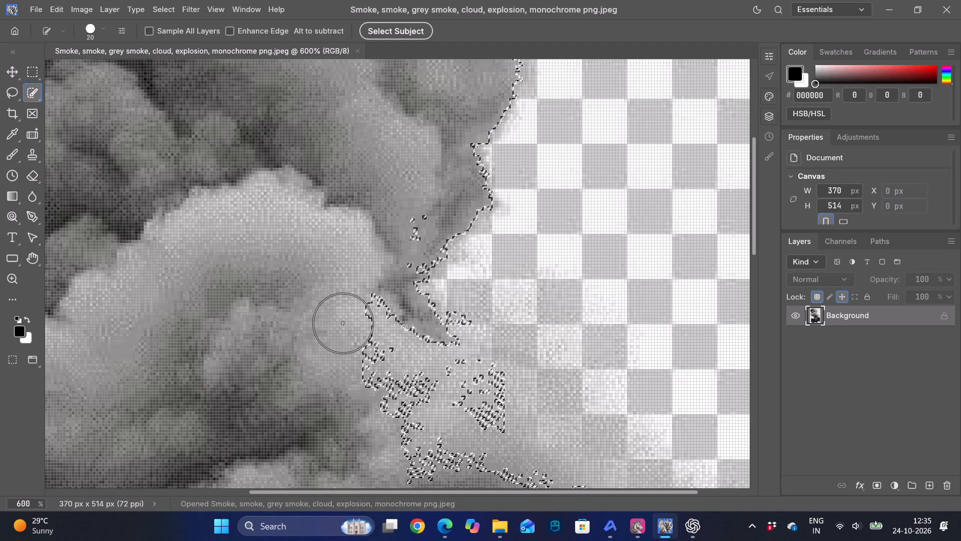
left_click(356, 376)
Extend the smoke selection along the middle billow's hazy lower right edge down to the dark billow.
scroll(374, 390, "down", 1)
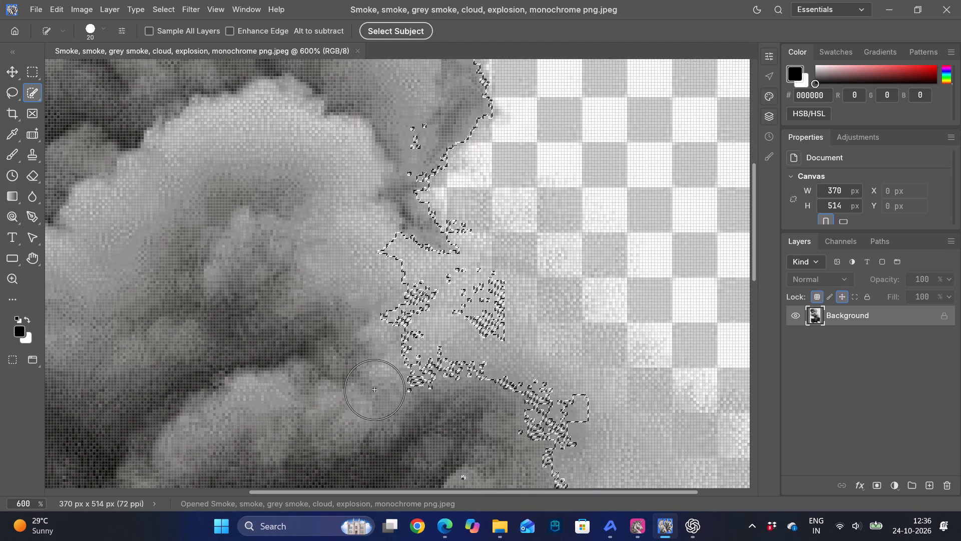
left_click(383, 283)
left_click(412, 352)
left_click(396, 317)
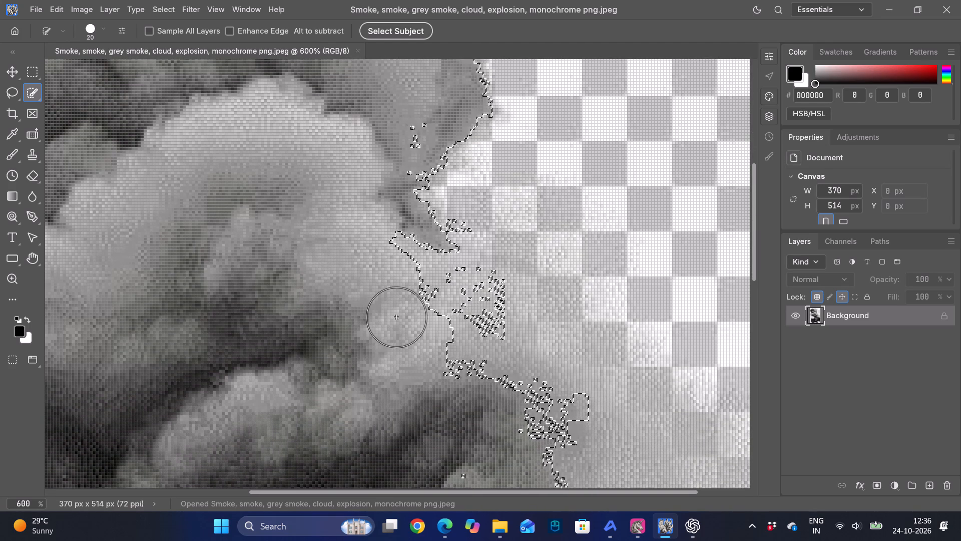
scroll(396, 317, "down", 1)
left_click(441, 290)
left_click(455, 274)
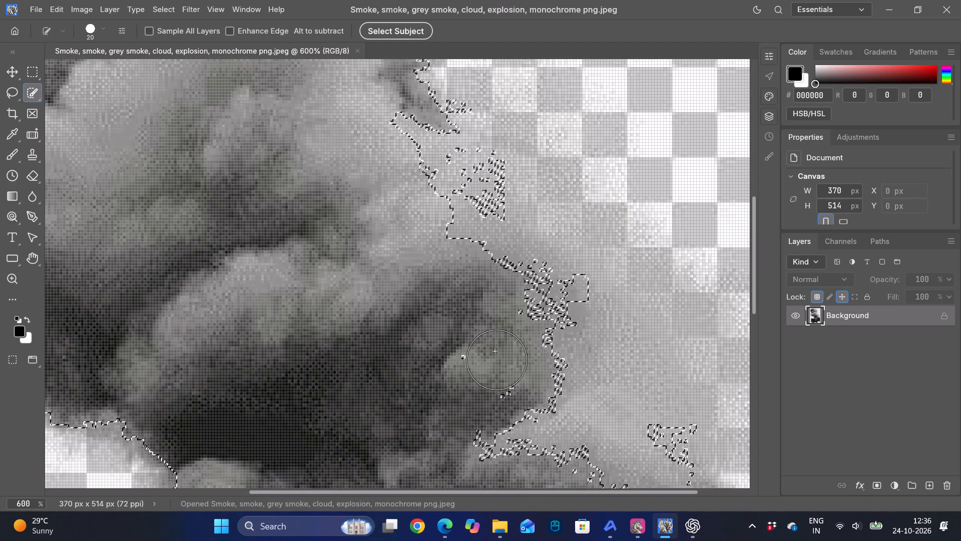
Fill the unselected notch and stray specks along the right side, where the dark billow meets the lower smoke mass.
left_click_drag(497, 360, 485, 361)
left_click_drag(485, 361, 498, 364)
left_click_drag(498, 364, 530, 442)
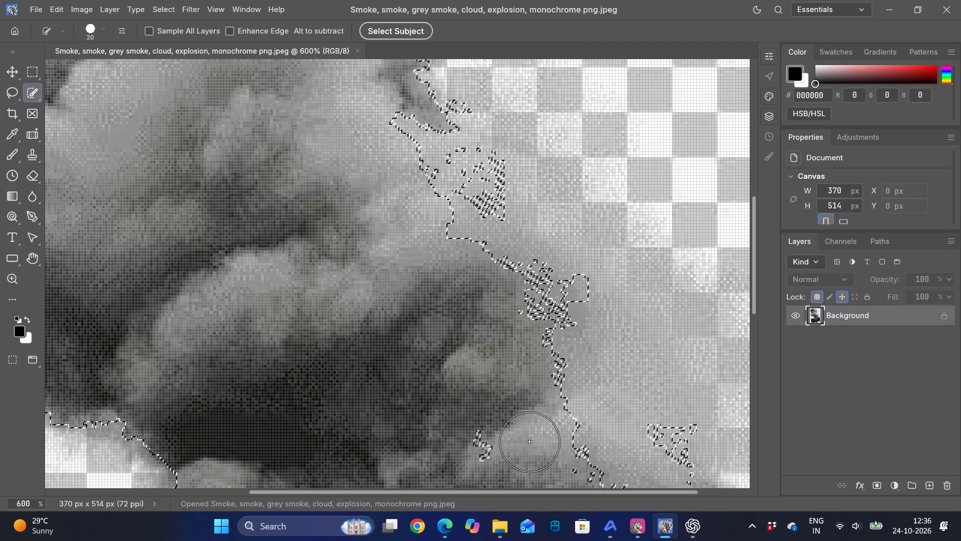
scroll(483, 355, "down", 1)
left_click_drag(472, 278, 578, 389)
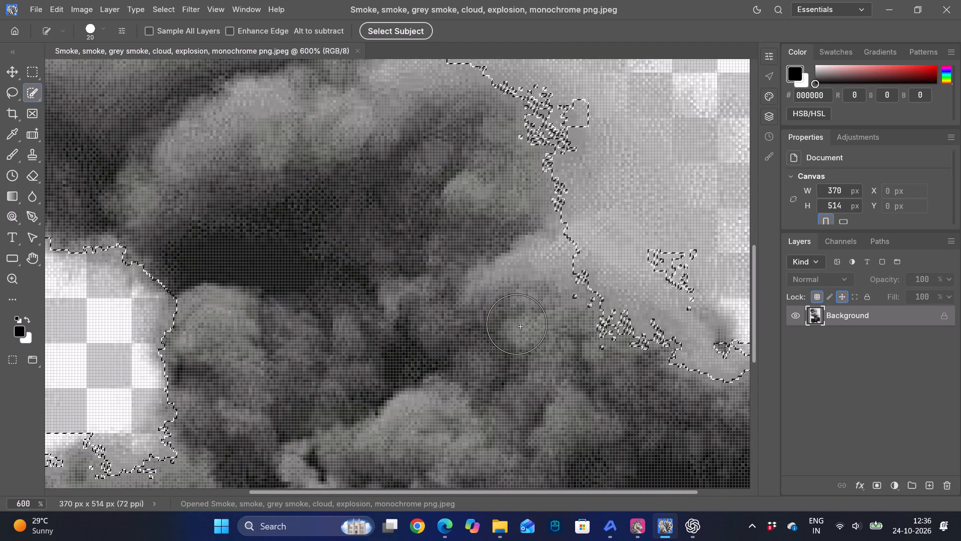
scroll(517, 324, "left", 3)
scroll(517, 324, "down", 1)
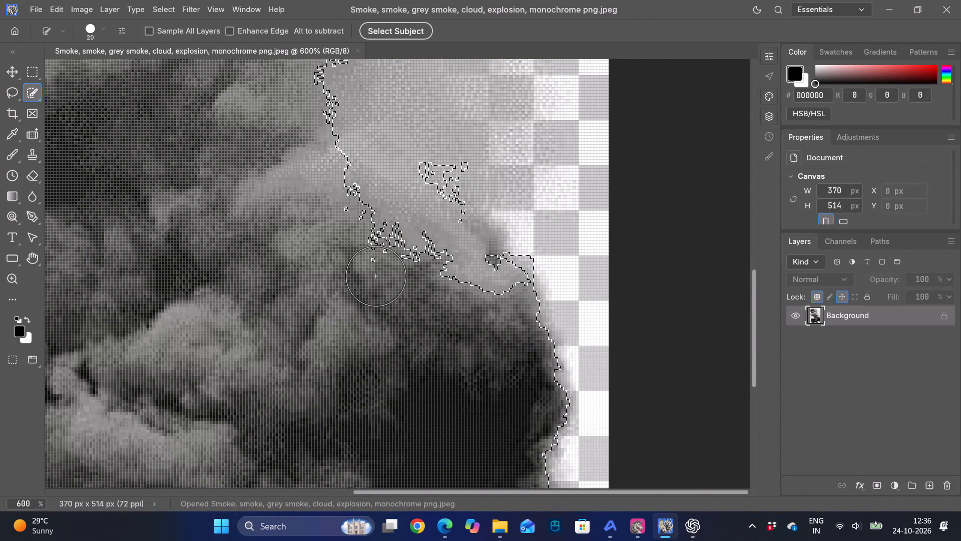
left_click(372, 286)
Add a layer mask to the Background layer from the smoke selection.
scroll(372, 286, "down", 4)
scroll(372, 286, "up", 2)
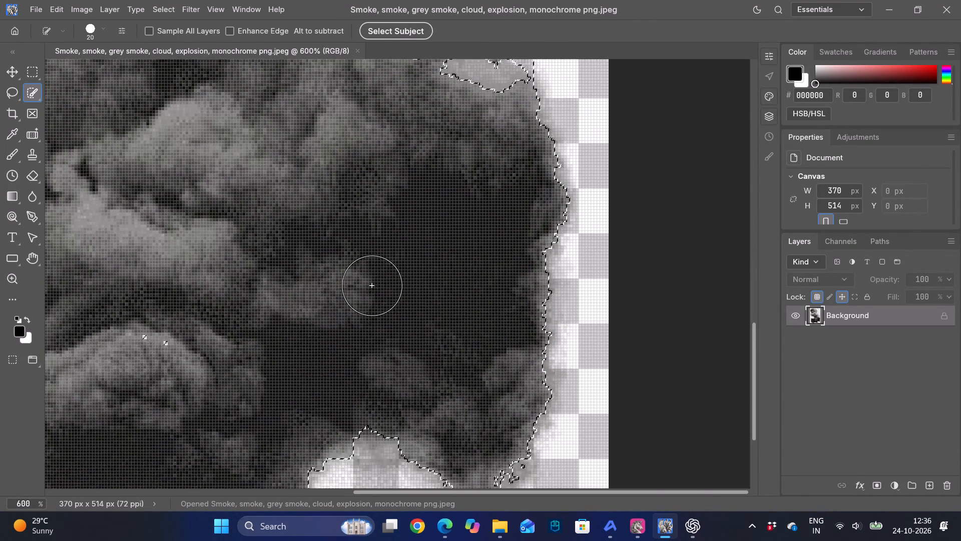
scroll(372, 286, "up", 2)
scroll(372, 286, "right", 11)
scroll(372, 286, "up", 2)
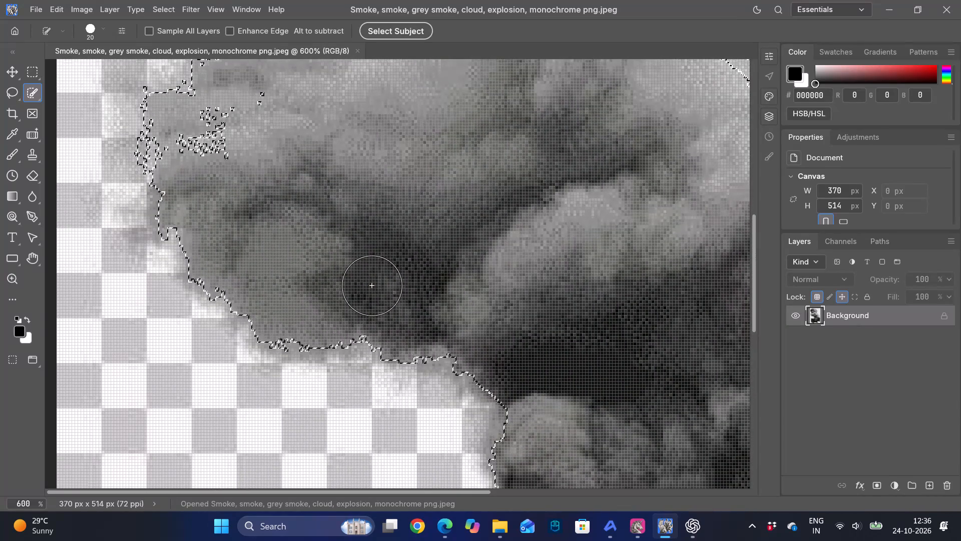
left_click(881, 491)
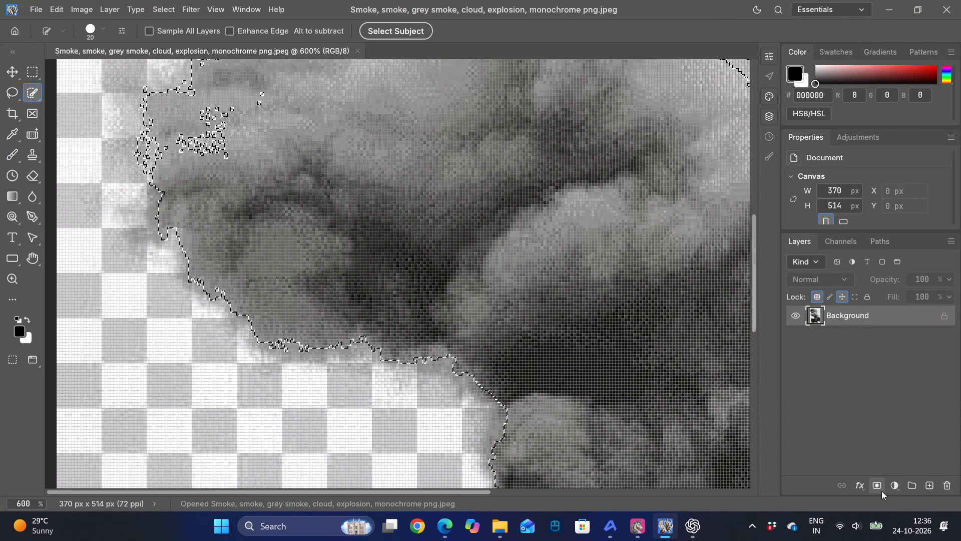
Examine the masked smoke cutout's edges at 100% and 200%.
scroll(489, 371, "down", 1)
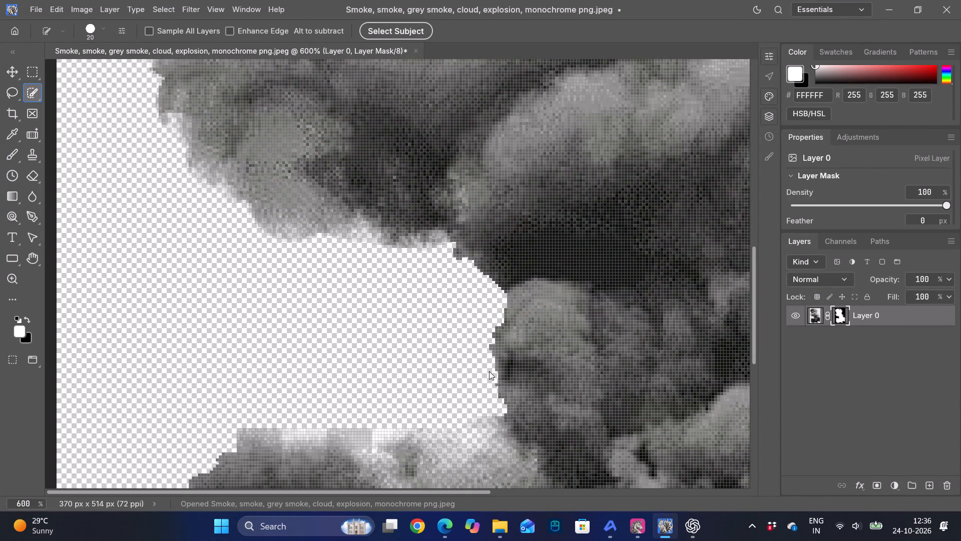
key("ctrl+minus")
key("ctrl+minus")
key("ctrl+minus")
key("ctrl+minus")
key("ctrl+minus")
key("ctrl+minus")
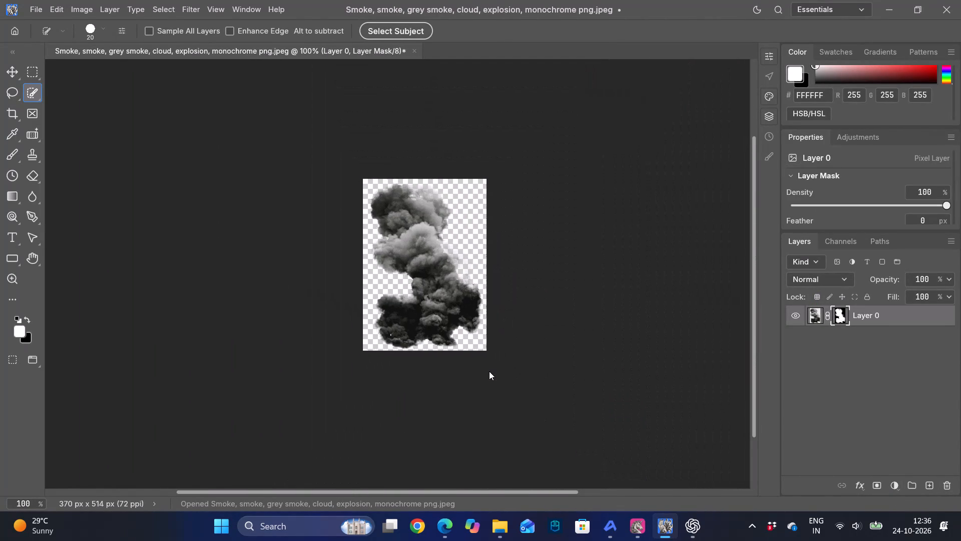
key("ctrl+plus")
key("ctrl+plus")
key("ctrl+minus")
key("ctrl+plus")
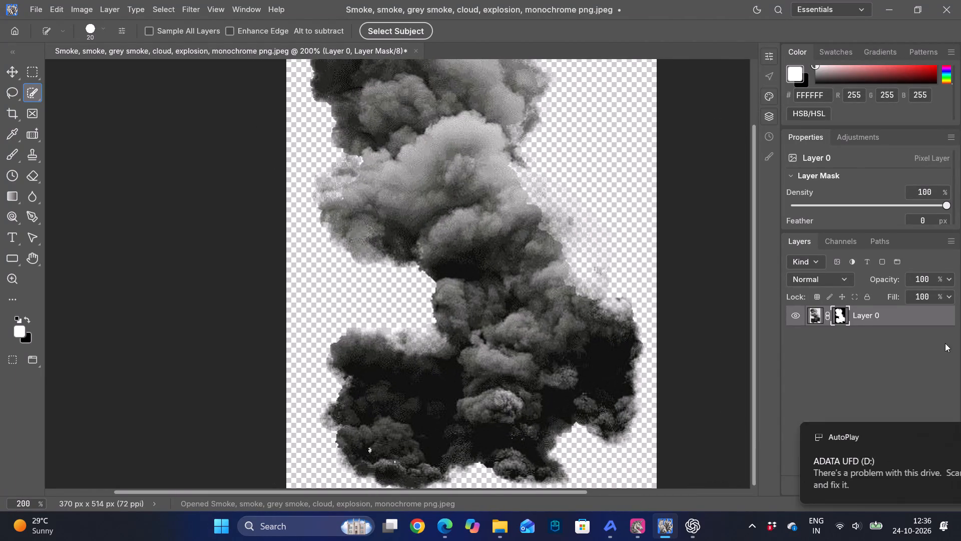
Dismiss the AutoPlay notification for the ADATA UFD (D:) drive.
left_click(933, 437)
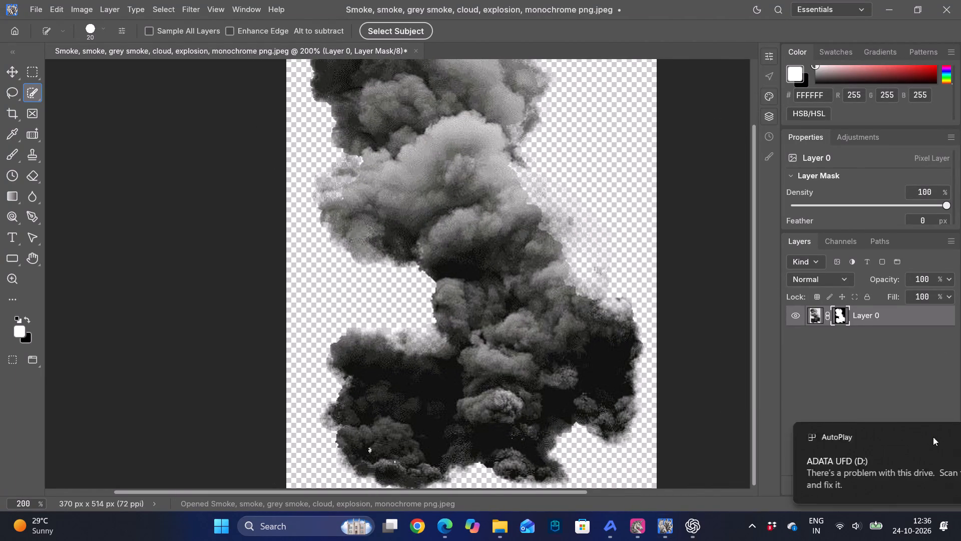
Export Layer 0 as a transparent PNG at 100% scale.
right_click(858, 311)
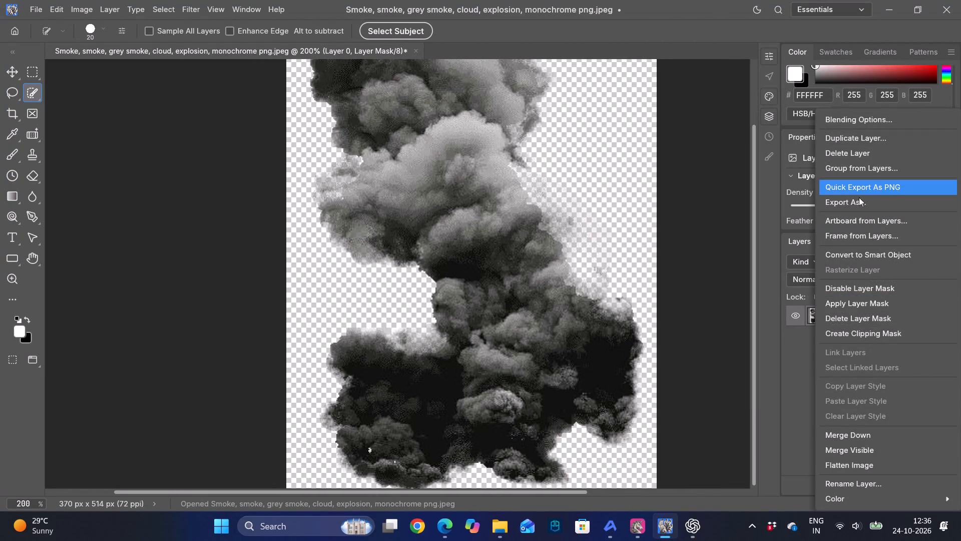
left_click(852, 202)
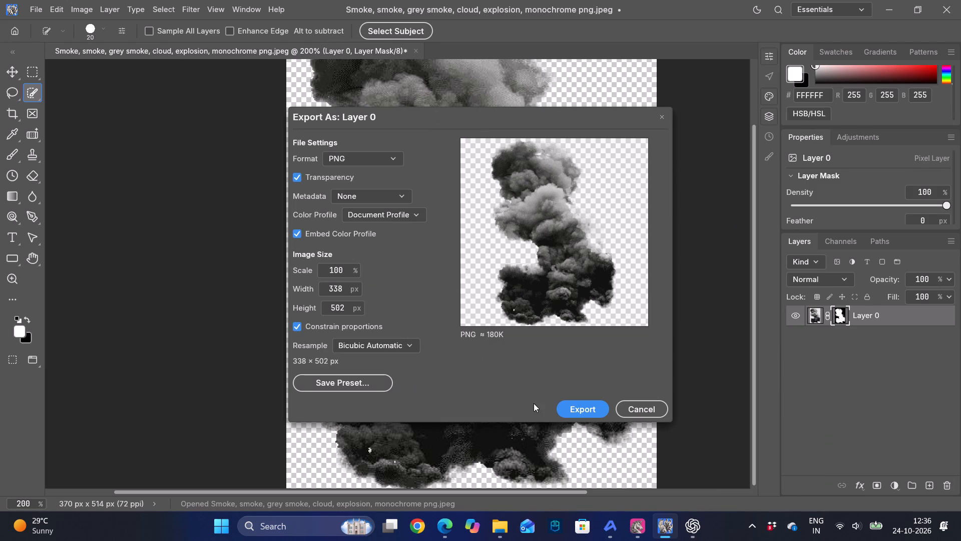
left_click(571, 413)
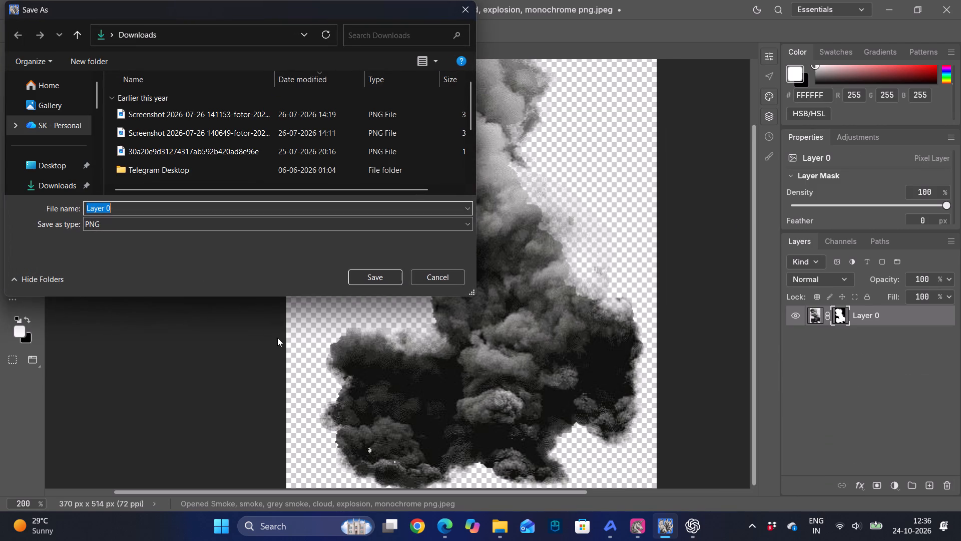
Save the exported PNG as Smoke in ADATA UFD (D:) > Video Editing Practice > FirstProfessionalEdit > All Images > Second Frame.
left_click_drag(93, 102, 99, 232)
left_click(60, 191)
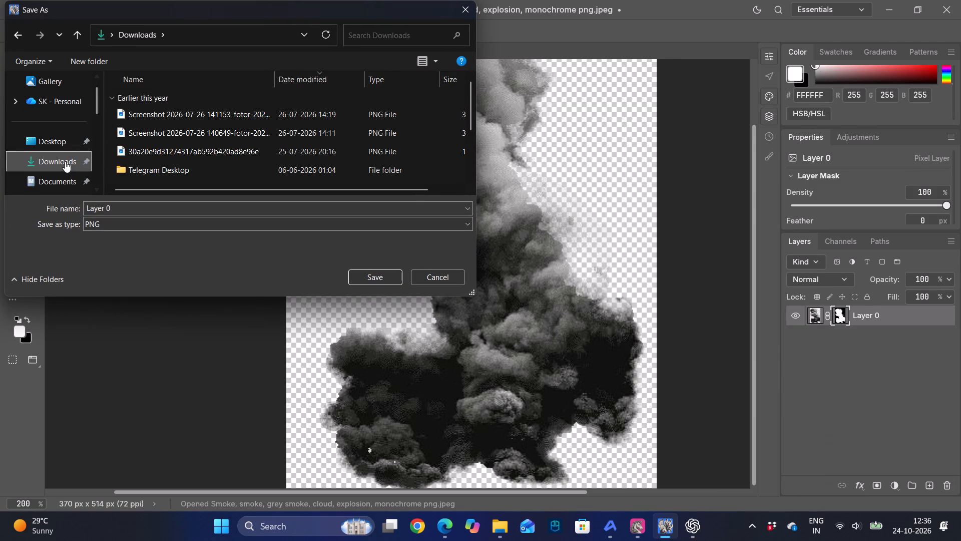
left_click_drag(94, 93, 88, 213)
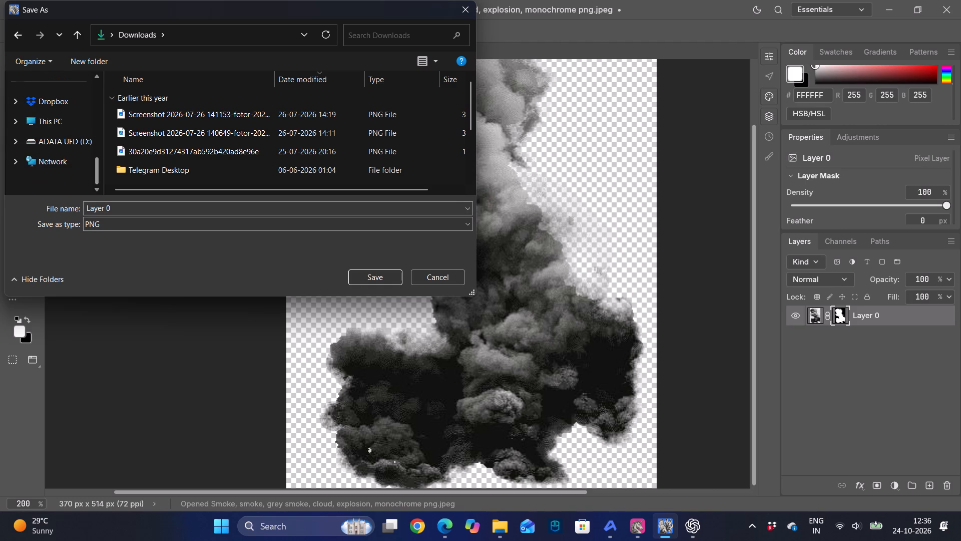
left_click(54, 140)
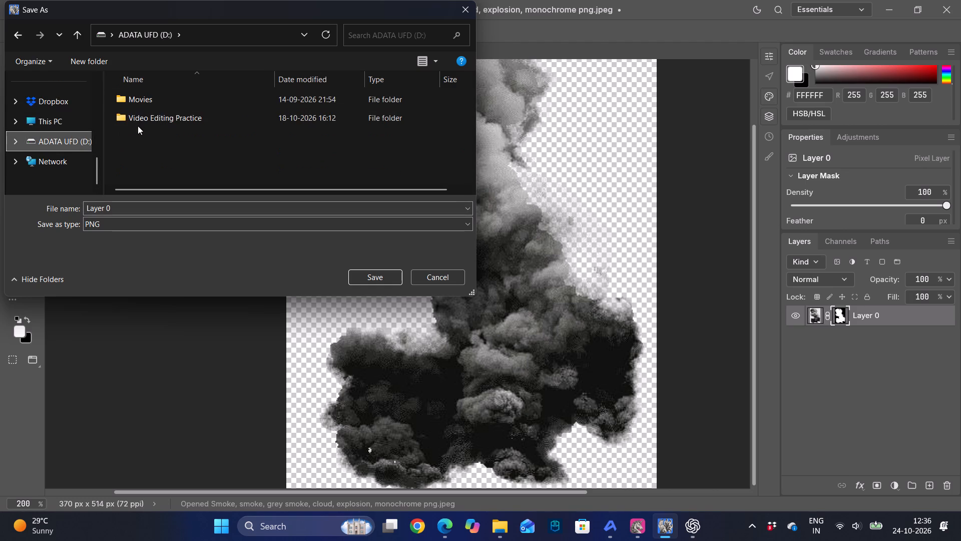
double_click(181, 122)
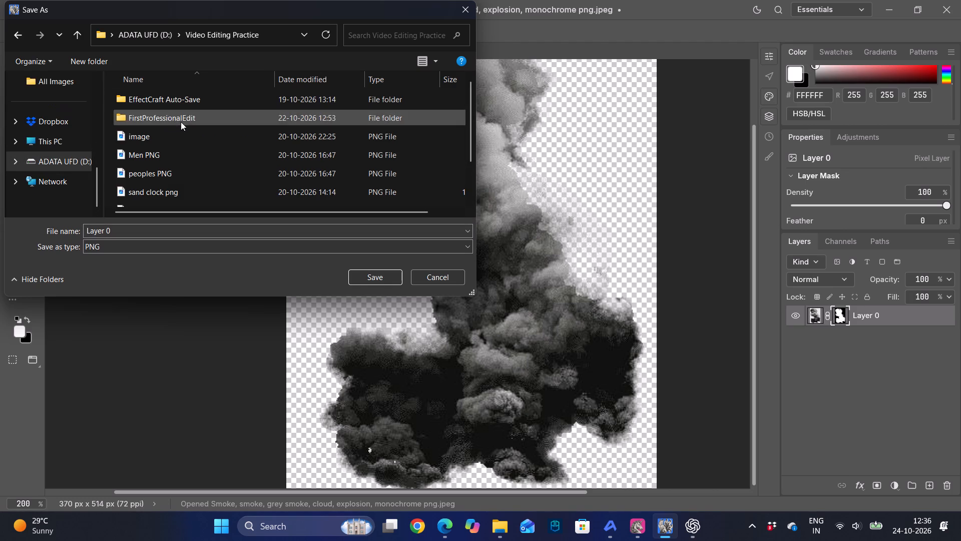
double_click(180, 121)
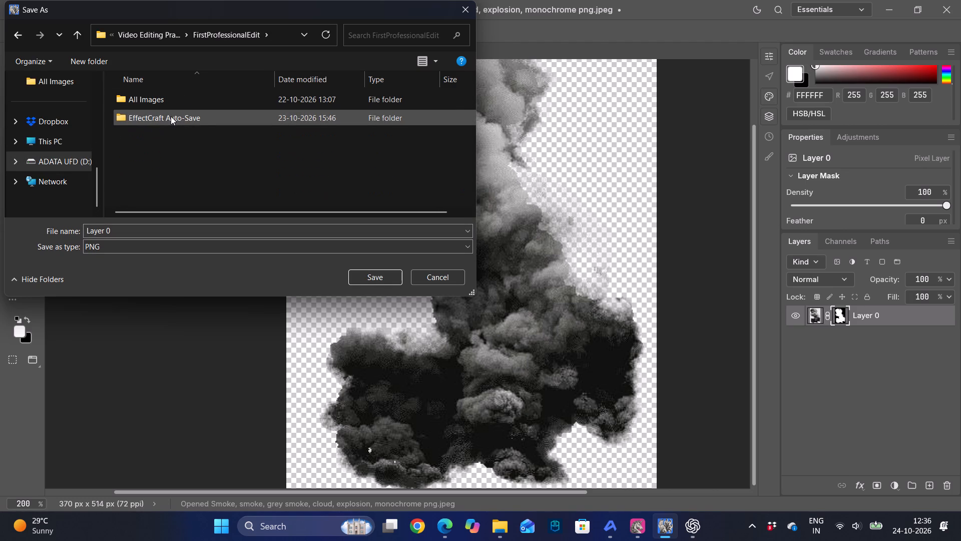
double_click(138, 100)
double_click(150, 120)
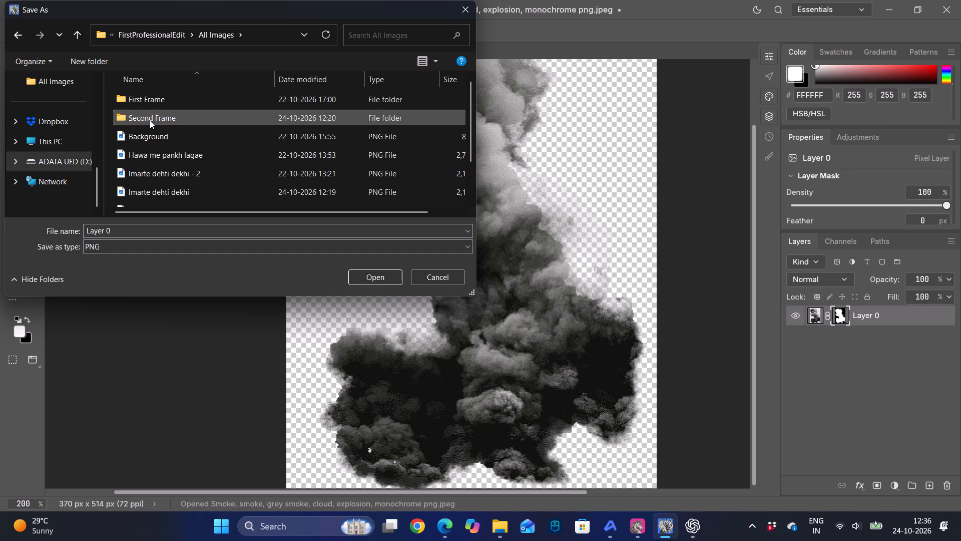
left_click(121, 228)
key("BackSpace")
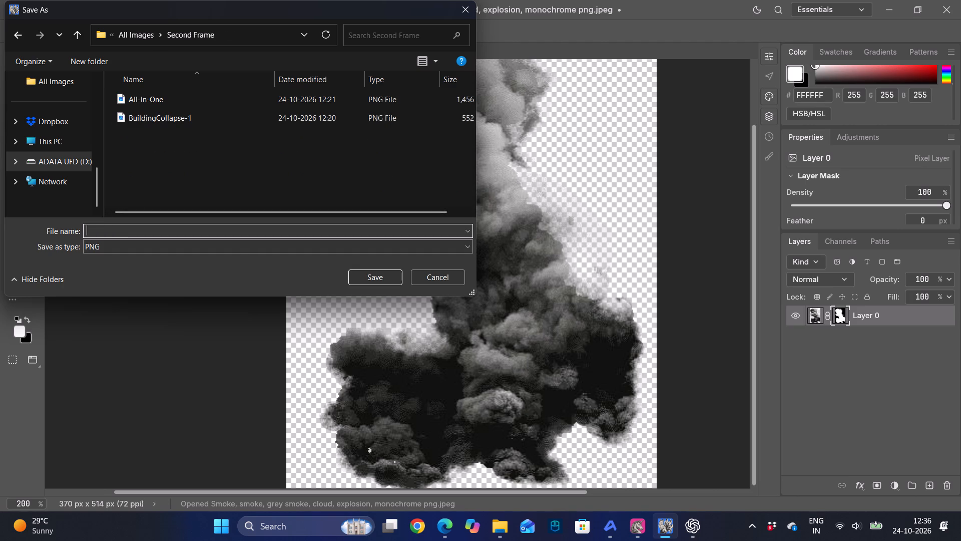
type("Smoke")
key("Return")
Switch to EffectCraft and delete the original grey smoke JPG from the project.
key("alt+Tab")
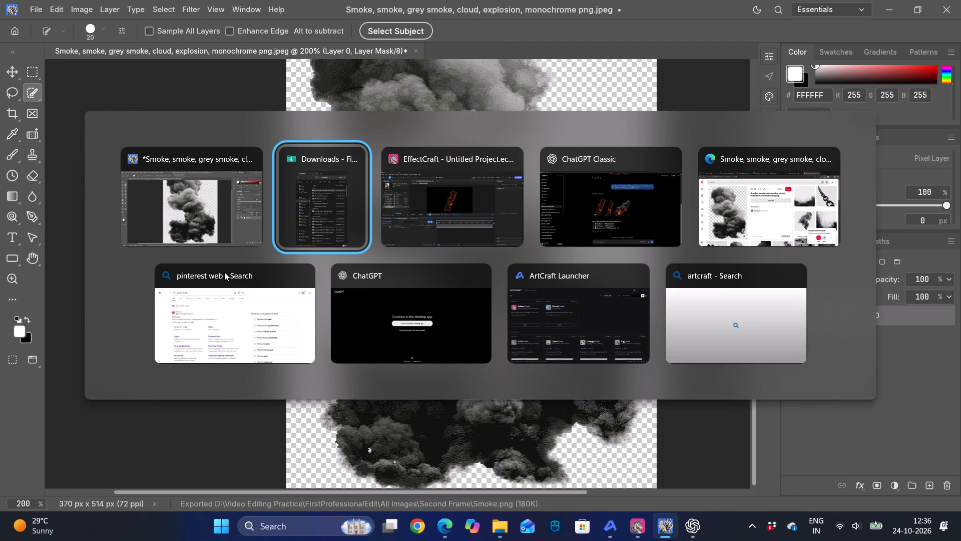
key("alt+Tab")
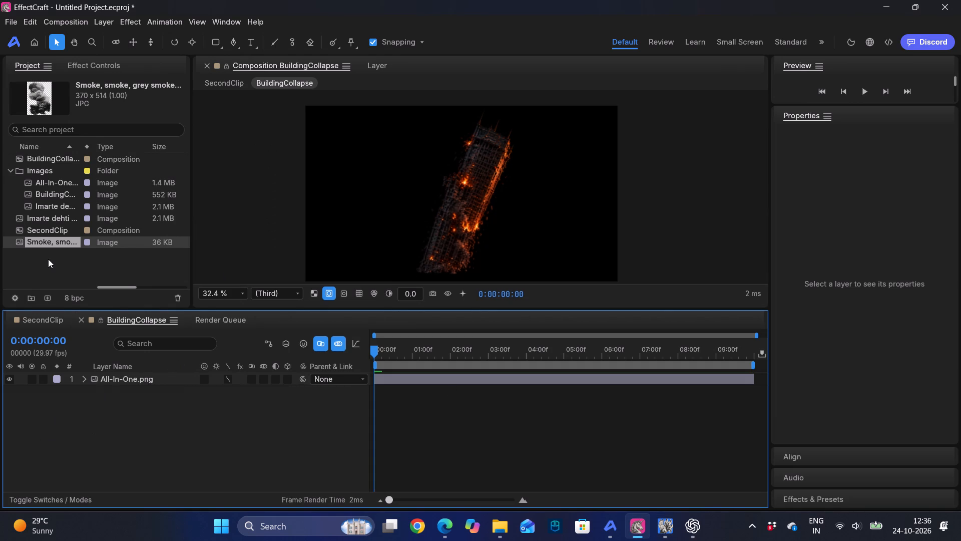
left_click(44, 261)
right_click(46, 260)
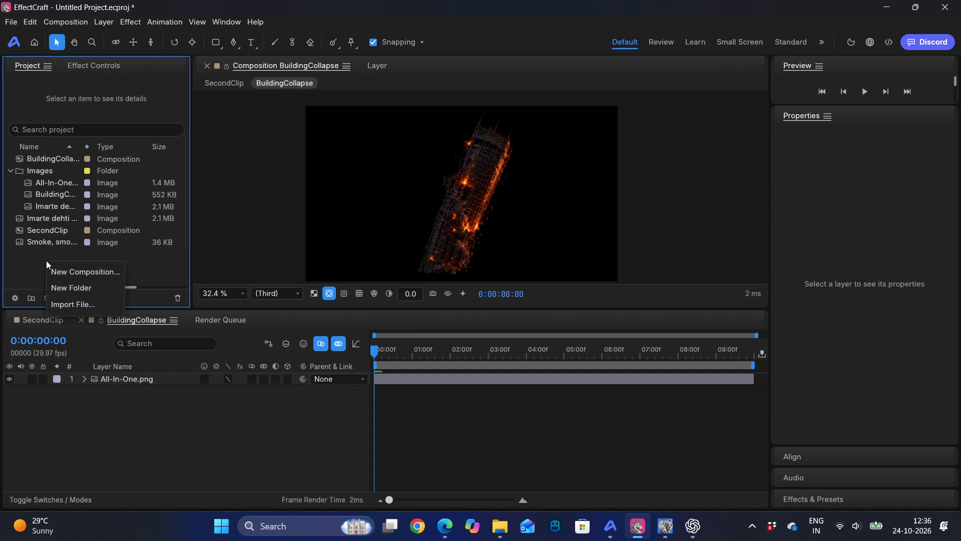
left_click(49, 241)
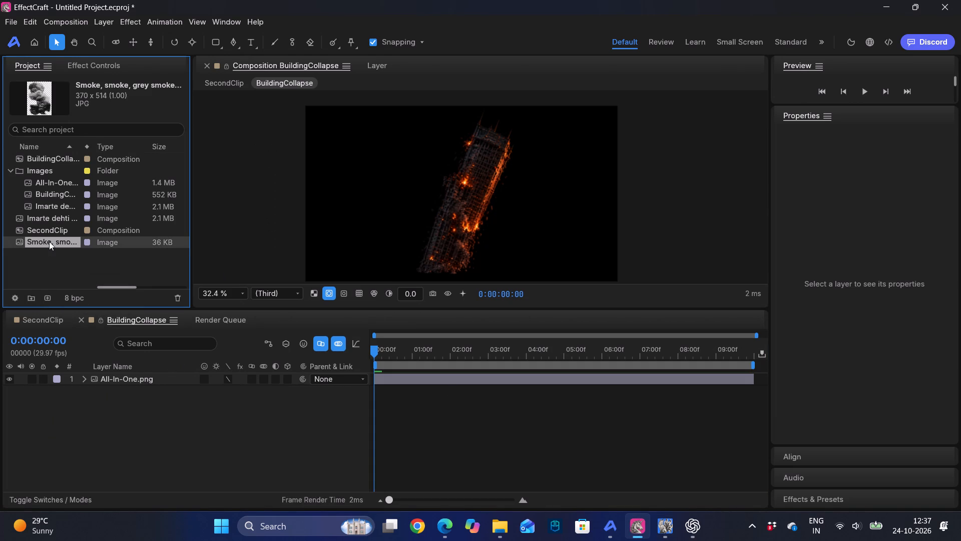
key("Delete")
Open the file import for the EffectCraft project.
right_click(49, 241)
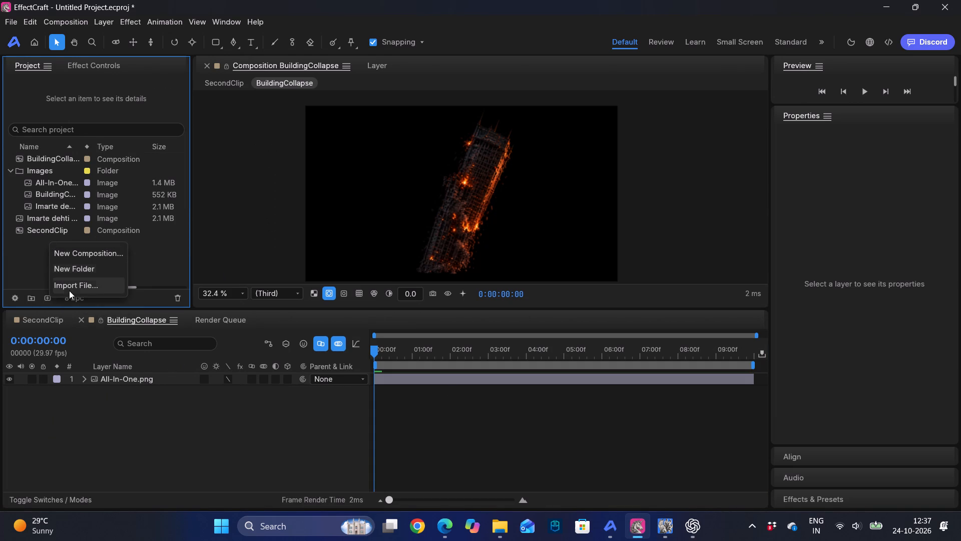
left_click(69, 291)
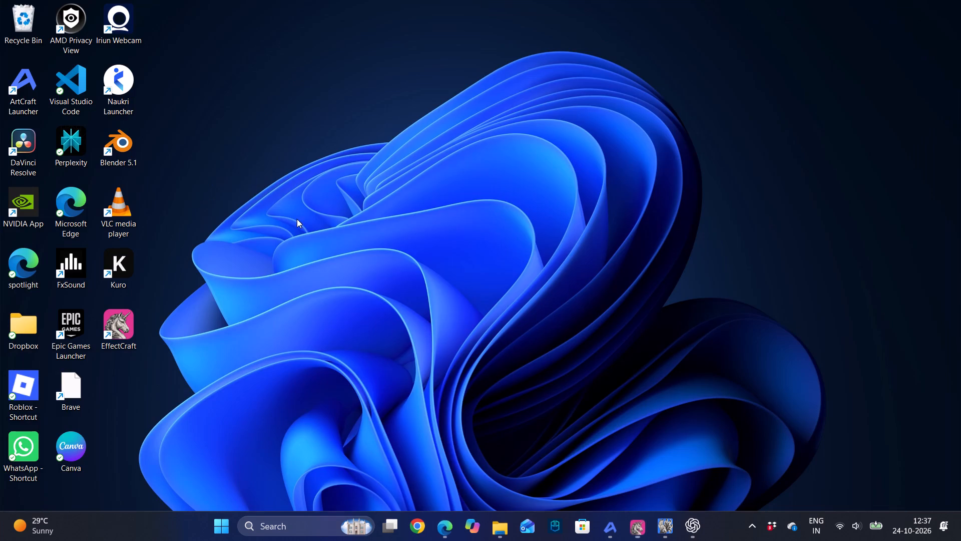
Launch Kuro from the desktop.
double_click(124, 259)
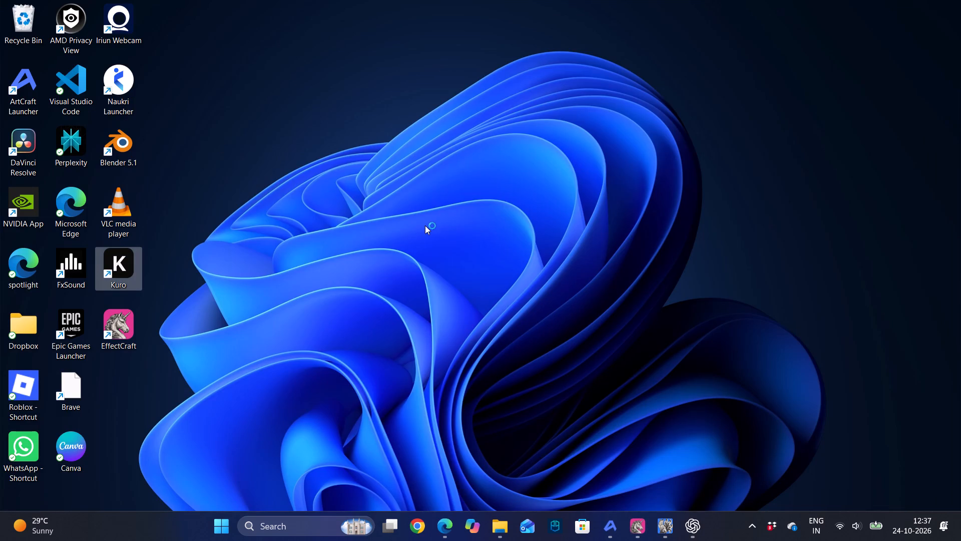